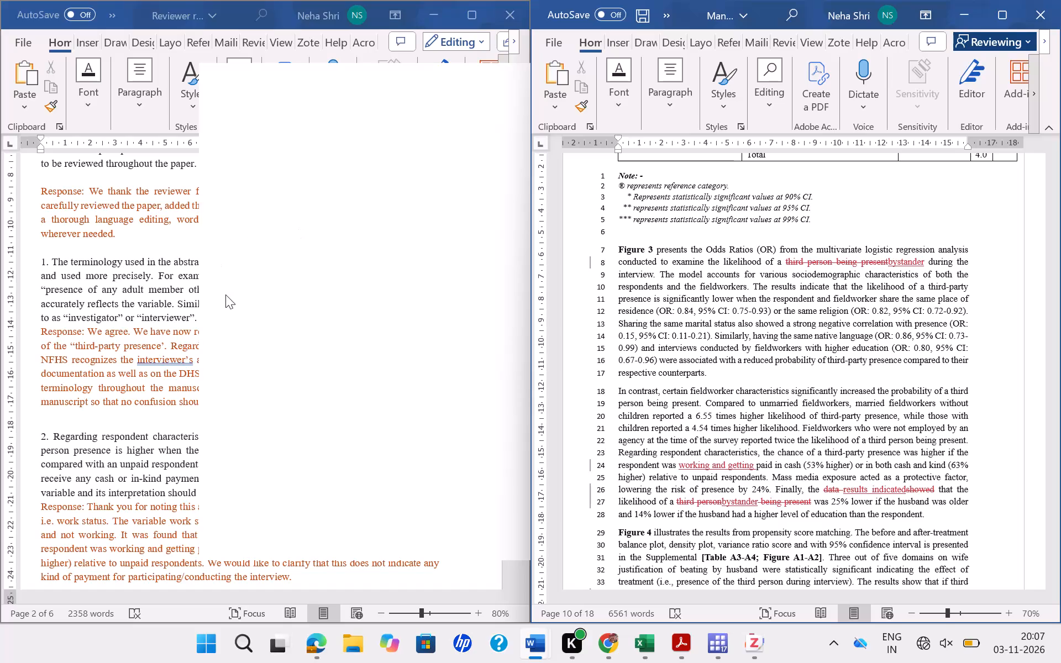
# Review the terminology responses to the reviewer and the manuscript's results text from the Figure 3 paragraph back to the Figure 2 paragraph.
pyautogui.click(105, 318)
pyautogui.scroll(-1, 303, 328)
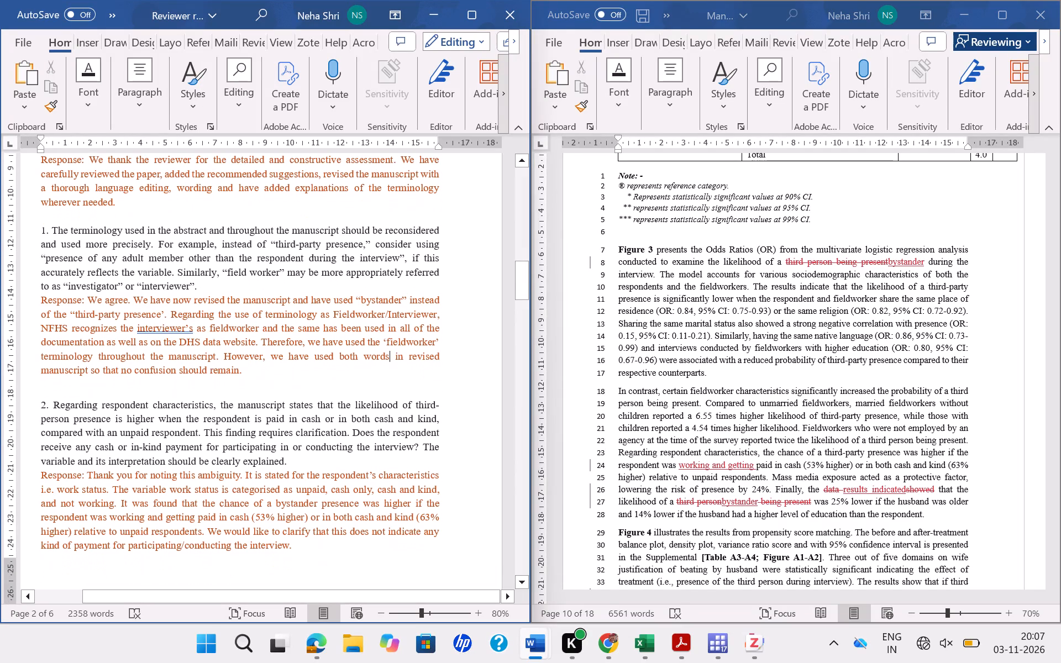
pyautogui.scroll(11, 744, 361)
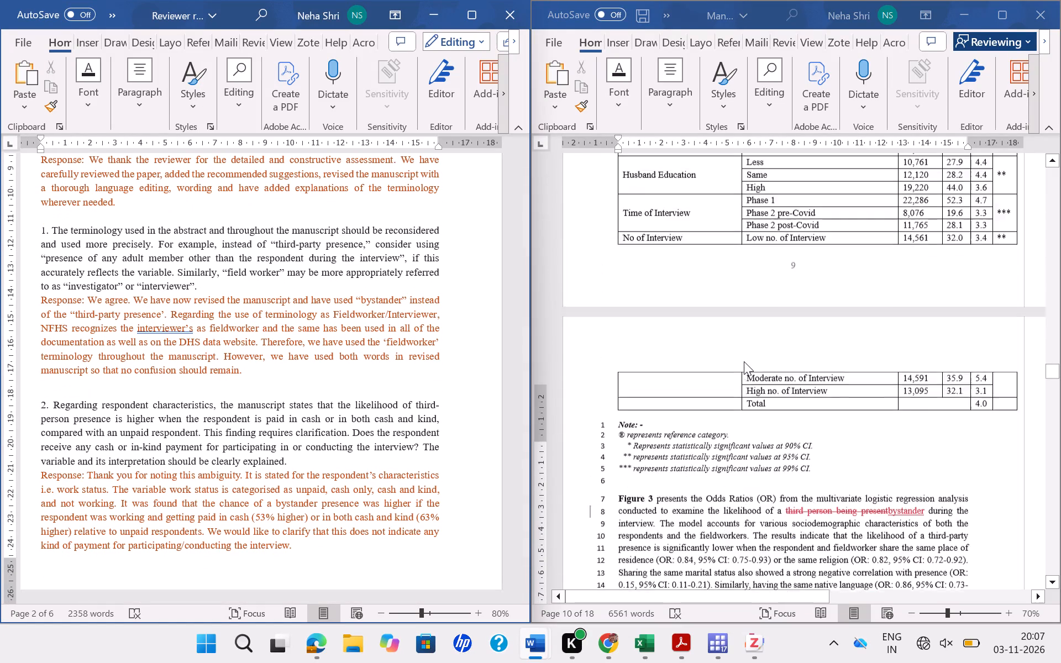
pyautogui.scroll(19, 744, 361)
pyautogui.scroll(5, 744, 361)
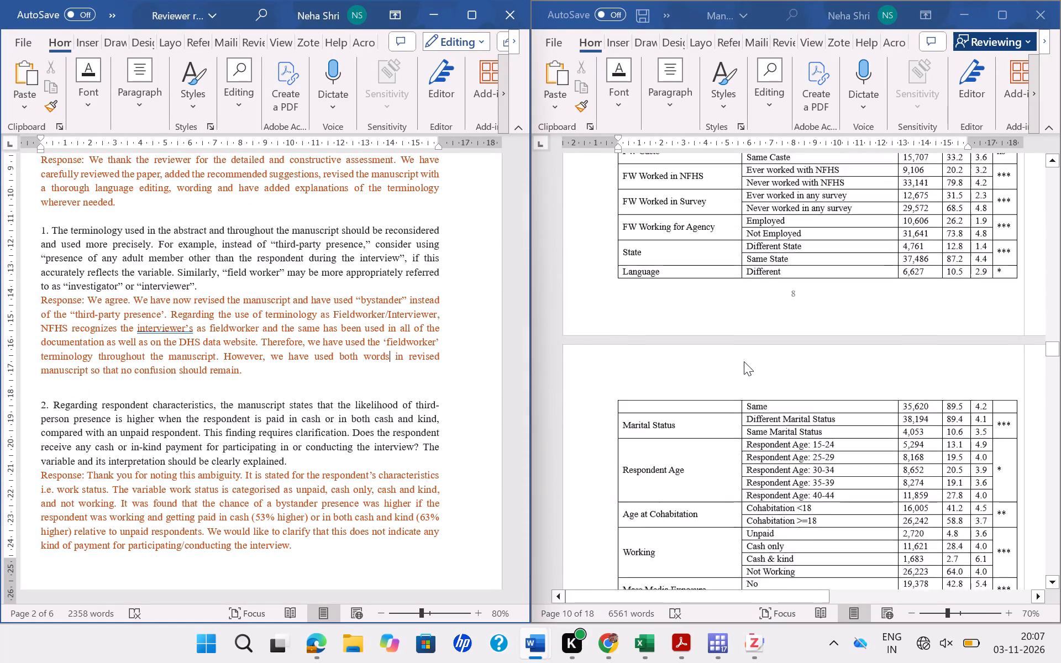
pyautogui.scroll(19, 744, 361)
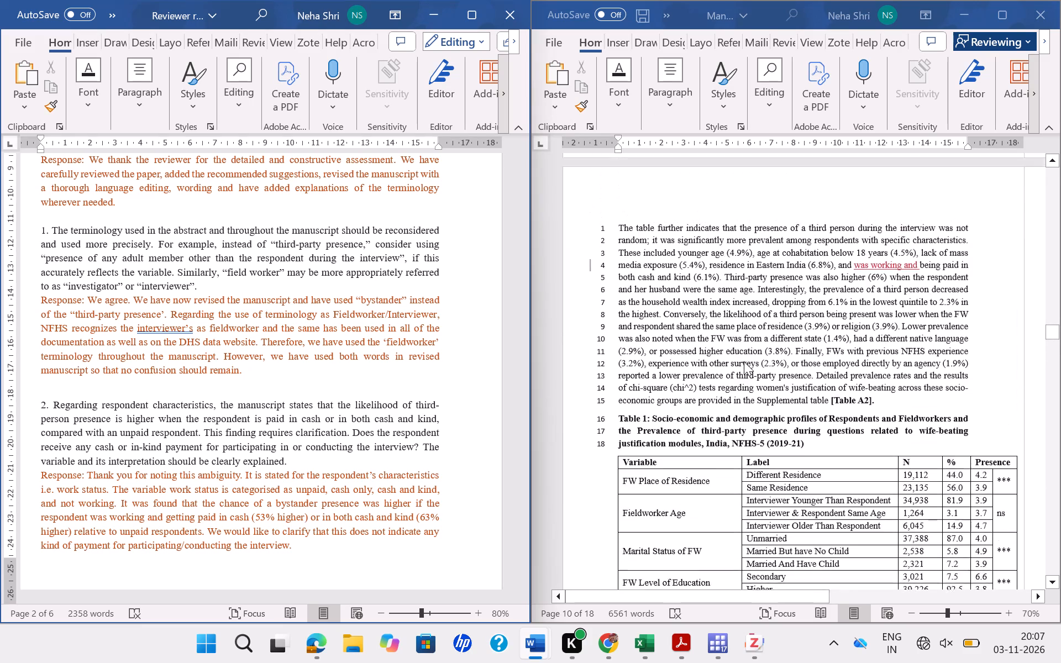
pyautogui.scroll(8, 744, 361)
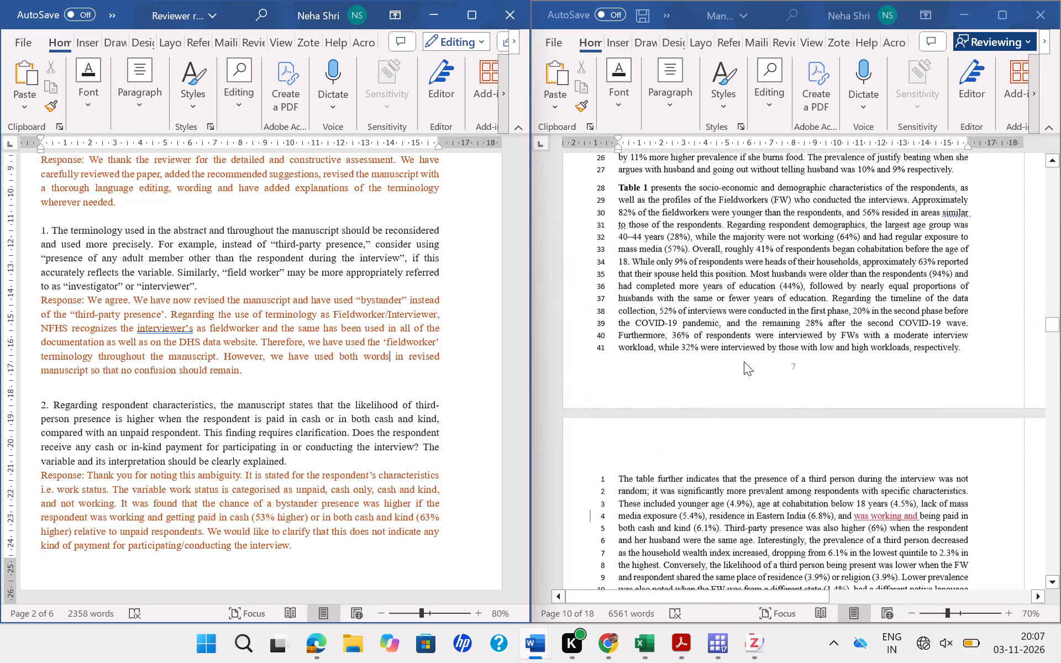
pyautogui.scroll(4, 744, 361)
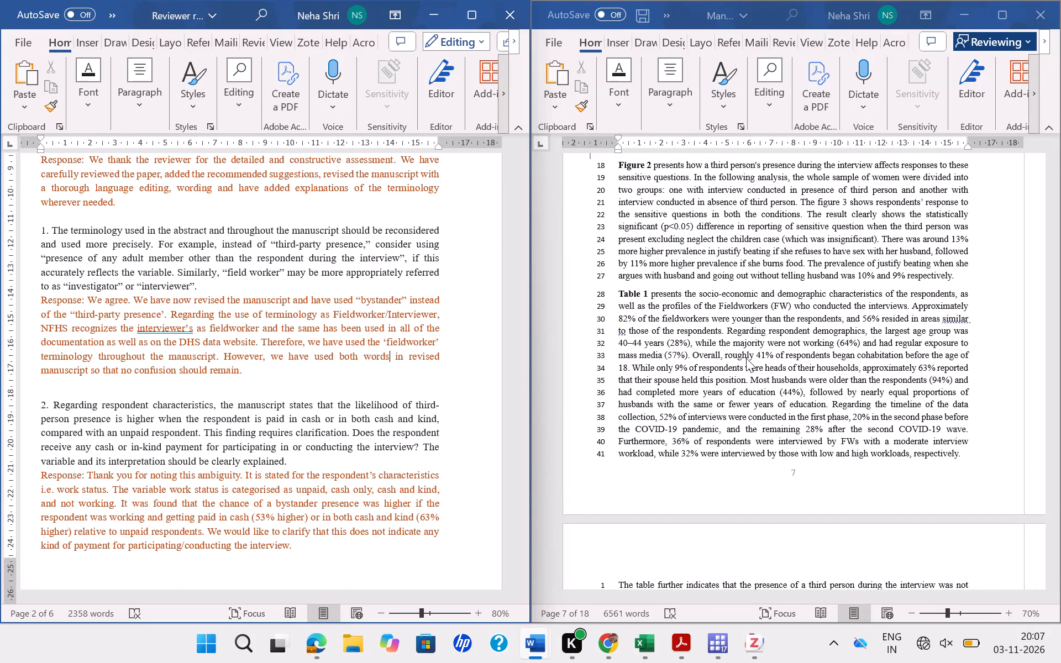
pyautogui.scroll(4, 796, 318)
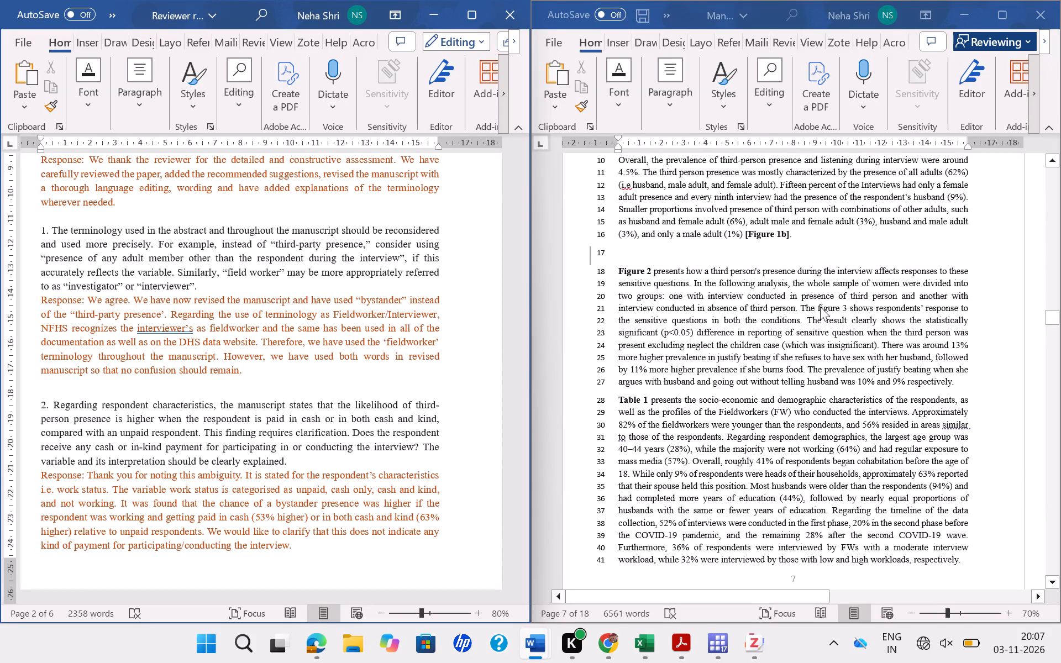
# Shorten "The figure 3" to "Figure 3" at the start of its sentence in the Figure 2 paragraph.
pyautogui.click(820, 307)
pyautogui.click(821, 307)
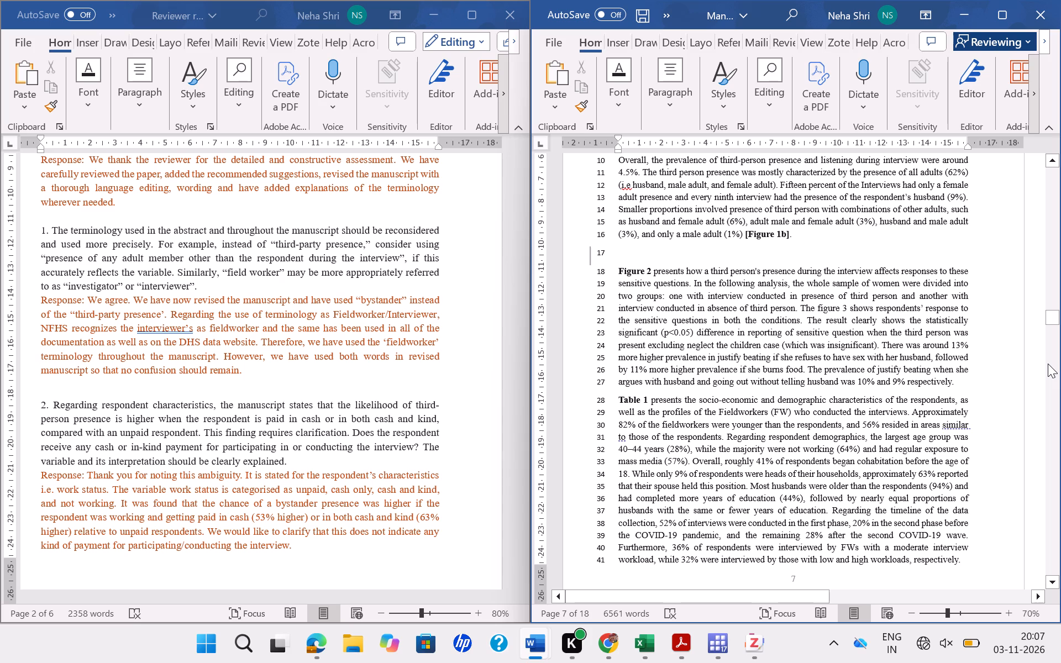
pyautogui.press('BackSpace')
pyautogui.press('BackSpace')
pyautogui.press('BackSpace')
pyautogui.press('BackSpace')
pyautogui.press('BackSpace')
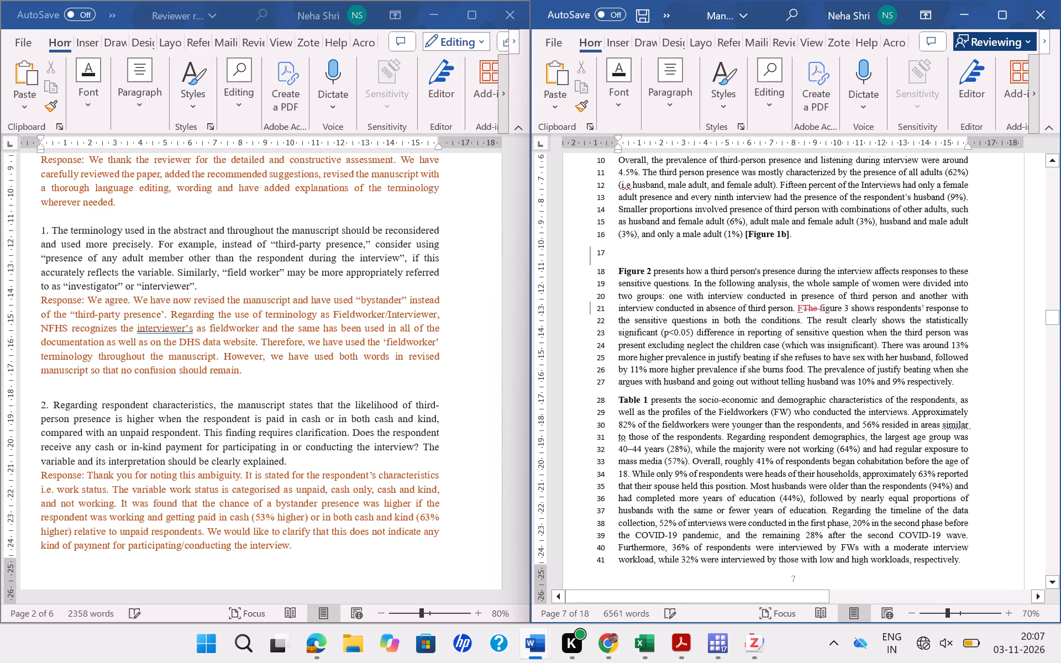
pyautogui.press('BackSpace')
pyautogui.press('Right')
pyautogui.press('Right')
pyautogui.press('Right')
pyautogui.press('Right')
pyautogui.press('Right')
pyautogui.press('Right')
pyautogui.press('Right')
pyautogui.press('Right')
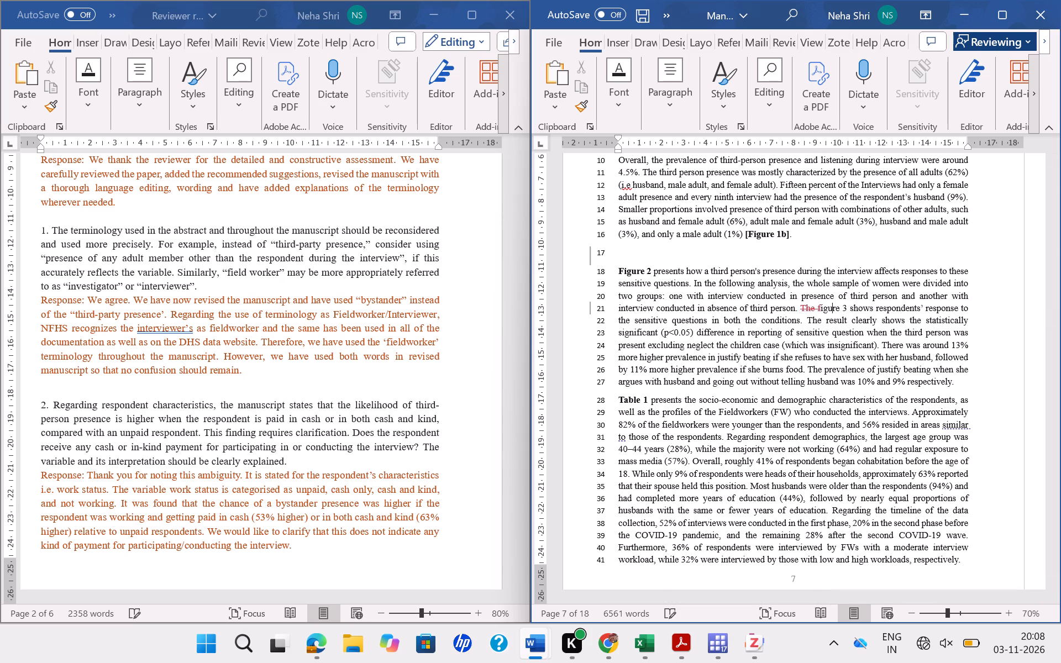
pyautogui.press('Left')
pyautogui.press('Left')
pyautogui.press('Left')
pyautogui.press('f')
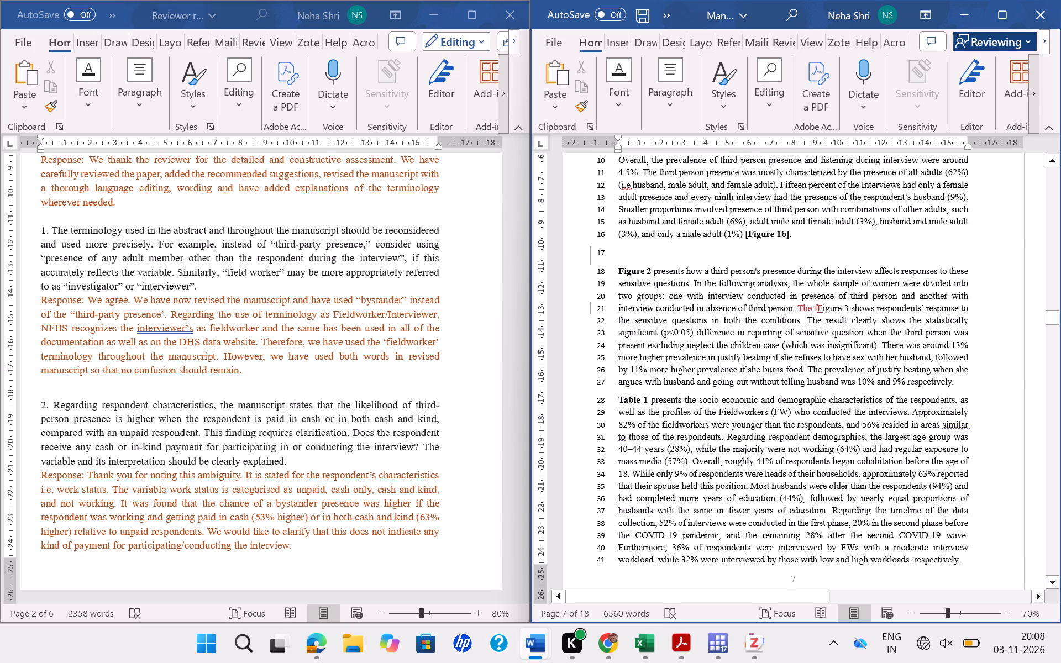
# Change "The result" to "Result" at the start of the next sentence in the Figure 2 paragraph.
pyautogui.click(829, 319)
pyautogui.press('BackSpace')
pyautogui.press('BackSpace')
pyautogui.press('BackSpace')
pyautogui.press('BackSpace')
pyautogui.press('BackSpace')
pyautogui.press('Right')
pyautogui.press('Right')
pyautogui.press('Right')
pyautogui.press('Right')
pyautogui.press('Right')
pyautogui.press('r')
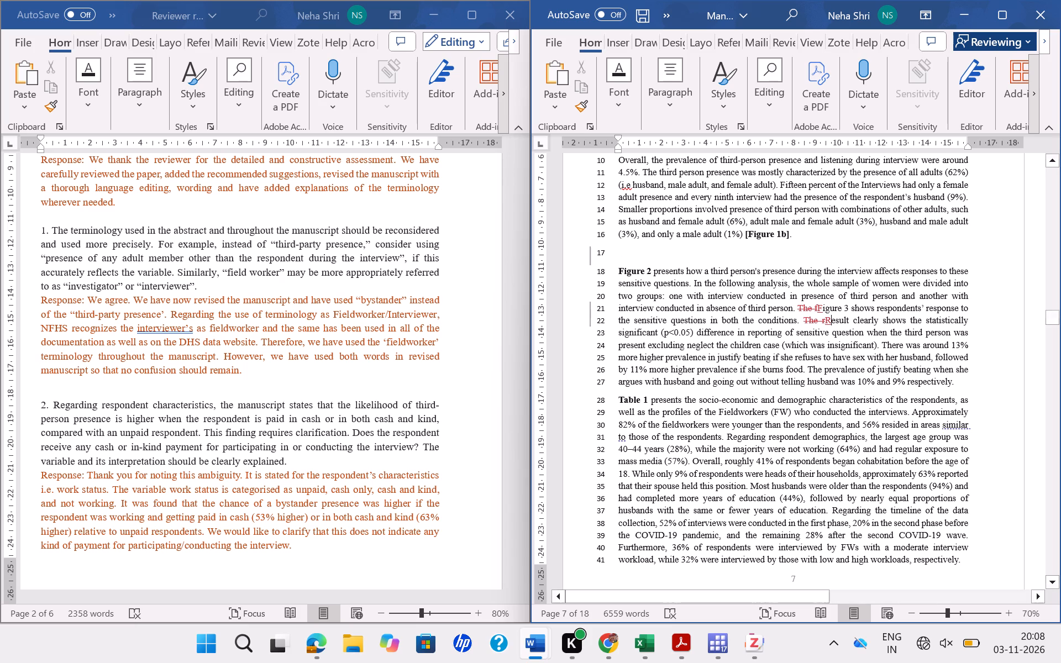
# Replace "third-person presence" with "bystander" in the sentence beginning "Overall, the prevalence of" below the Figure 1 caption.
pyautogui.scroll(4, 744, 306)
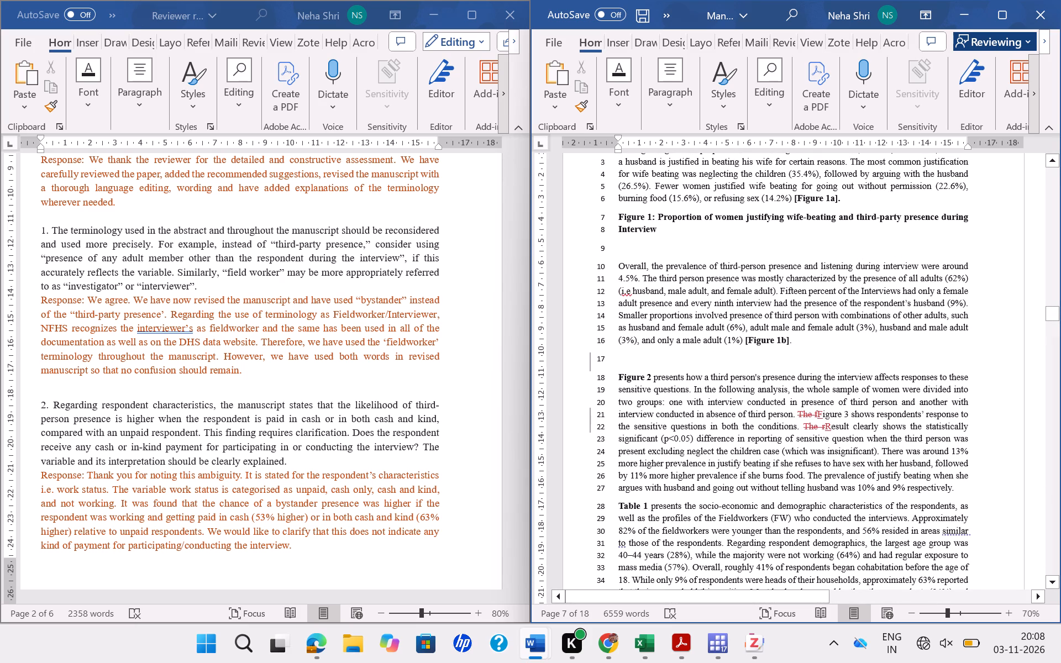
pyautogui.moveTo(722, 267); pyautogui.dragTo(781, 267)
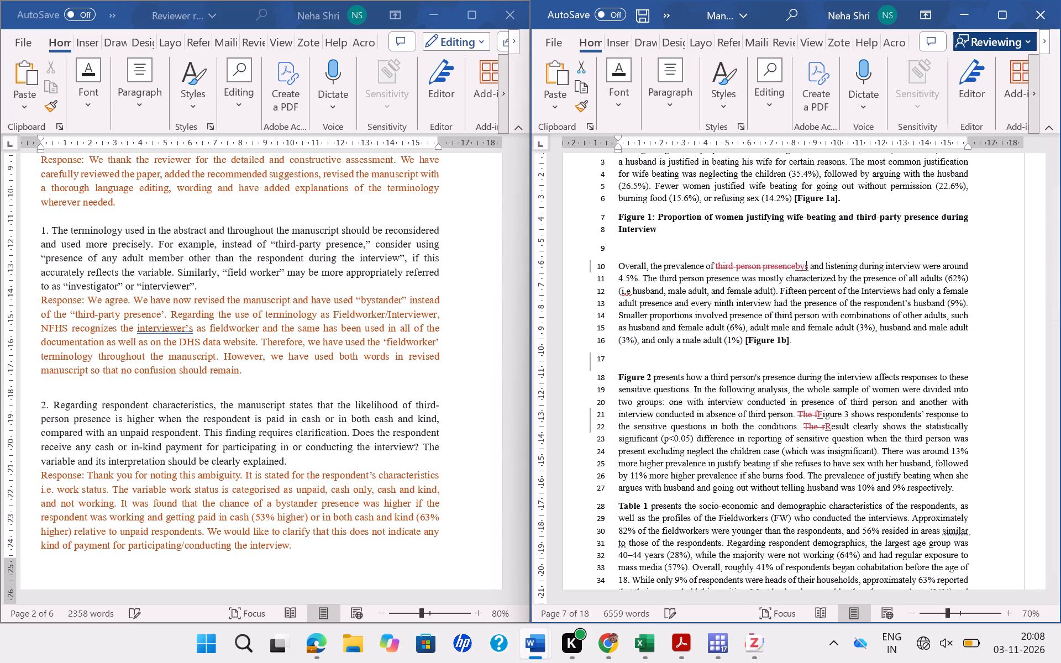
pyautogui.scroll(1, 781, 267)
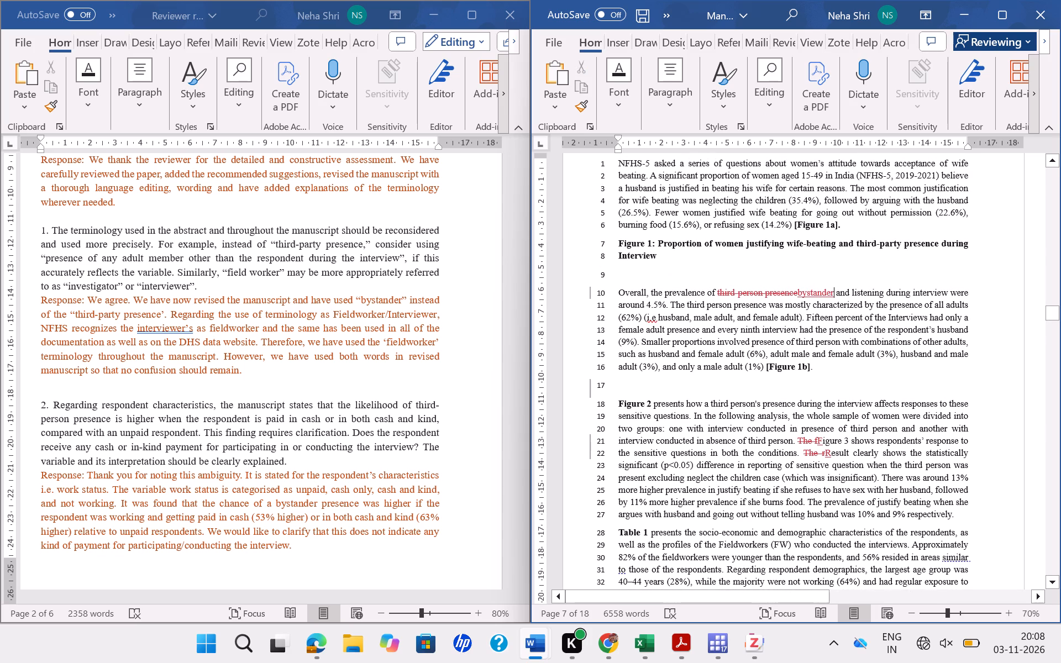
# Replace "and" before "listening during interview" with "who were" in the overall prevalence sentence.
pyautogui.click(850, 292)
pyautogui.press('BackSpace')
pyautogui.press('BackSpace')
pyautogui.press('BackSpace')
pyautogui.press('BackSpace')
pyautogui.write('who were')
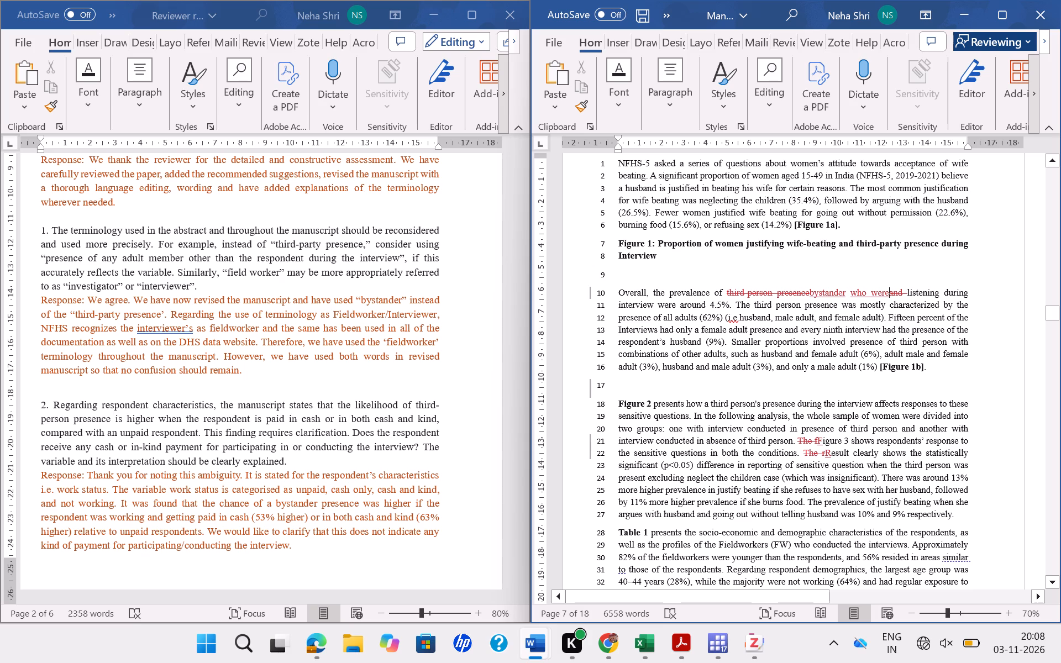
# Change "were" to "was" before "around 4.5%" in the overall prevalence sentence.
pyautogui.click(675, 306)
pyautogui.press('BackSpace')
pyautogui.press('BackSpace')
pyautogui.press('BackSpace')
pyautogui.write('as')
# Replace "third person presence" with "btstander" before "was mostly characterized" in the following sentence.
pyautogui.scroll(1, 675, 306)
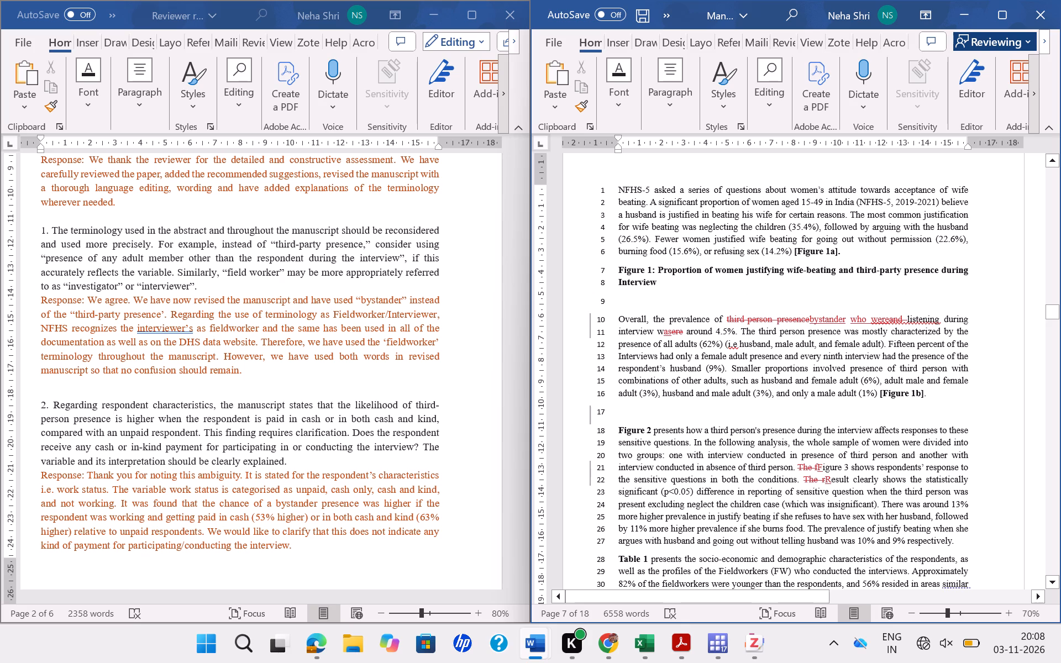
pyautogui.moveTo(760, 330); pyautogui.dragTo(790, 329)
pyautogui.moveTo(790, 329); pyautogui.dragTo(802, 329)
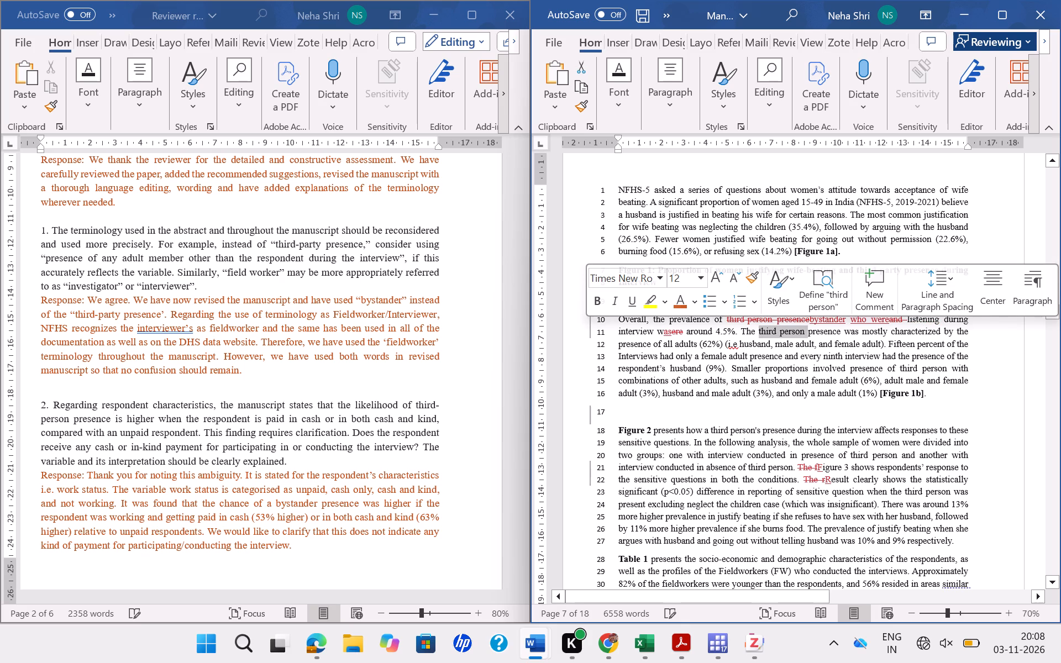
pyautogui.write('btstander')
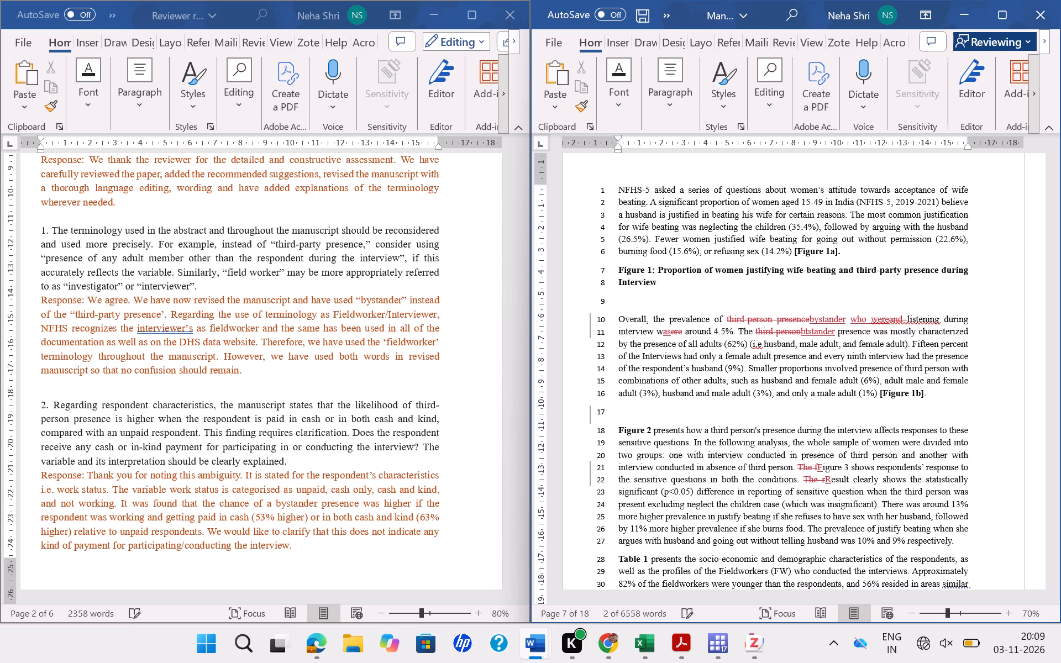
pyautogui.press('Delete')
pyautogui.press('Delete')
pyautogui.press('Delete')
pyautogui.press('Delete')
pyautogui.press('Delete')
pyautogui.press('Delete')
pyautogui.press('Delete')
pyautogui.press('Delete')
pyautogui.press('Delete')
# Insert the phrase "Out of all bystanders" after "around 4.5%.", with the spelling of "bystanders" corrected.
pyautogui.scroll(1, 841, 331)
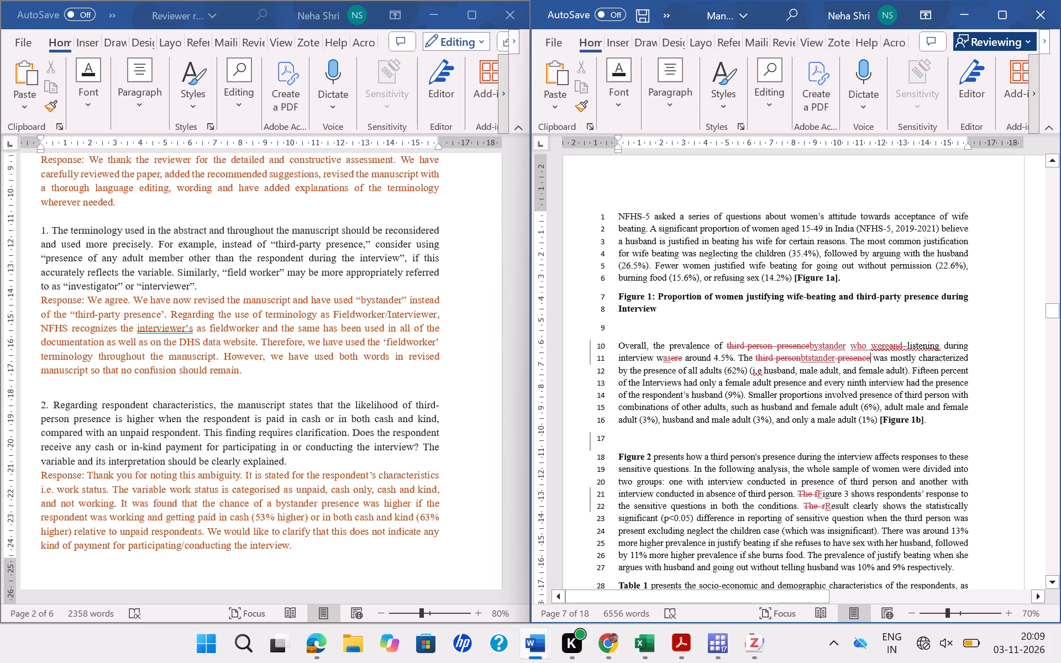
pyautogui.click(889, 359)
pyautogui.click(739, 359)
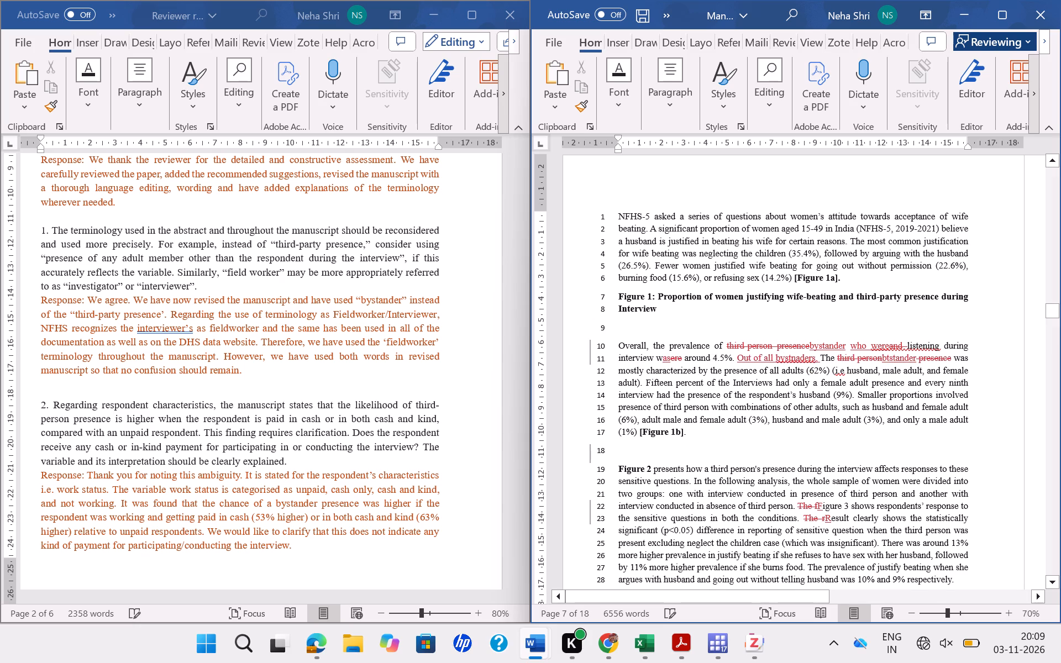
pyautogui.rightClick(784, 356)
pyautogui.click(850, 377)
# Delete the word "The" following the phrase "Out of all bystanders".
pyautogui.click(836, 360)
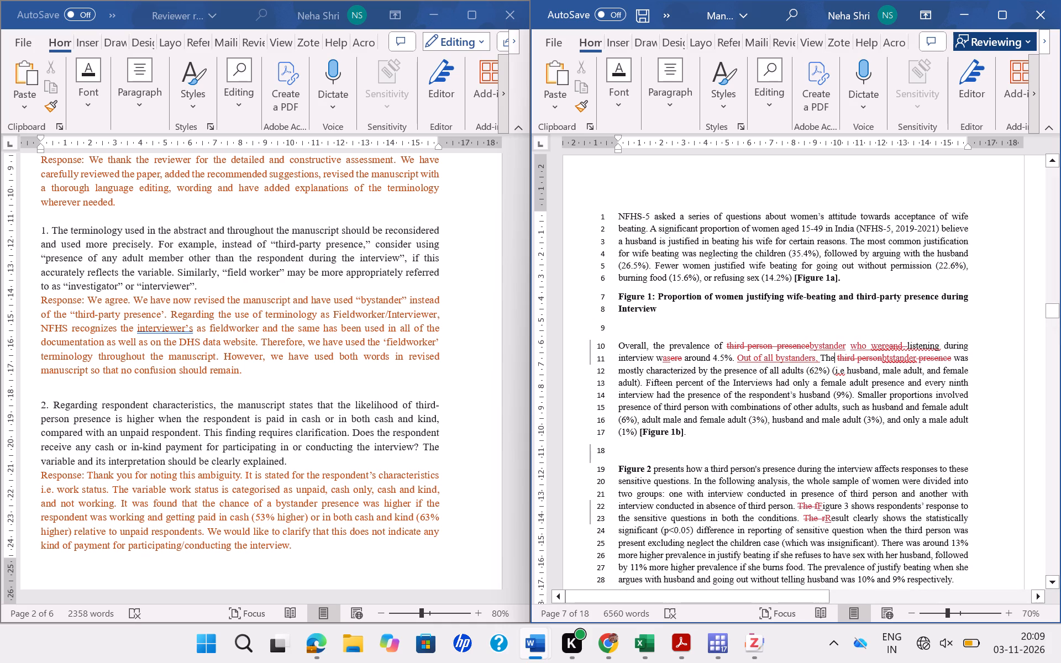
pyautogui.press('Right')
pyautogui.press('BackSpace')
pyautogui.press('BackSpace')
pyautogui.press('BackSpace')
pyautogui.press('BackSpace')
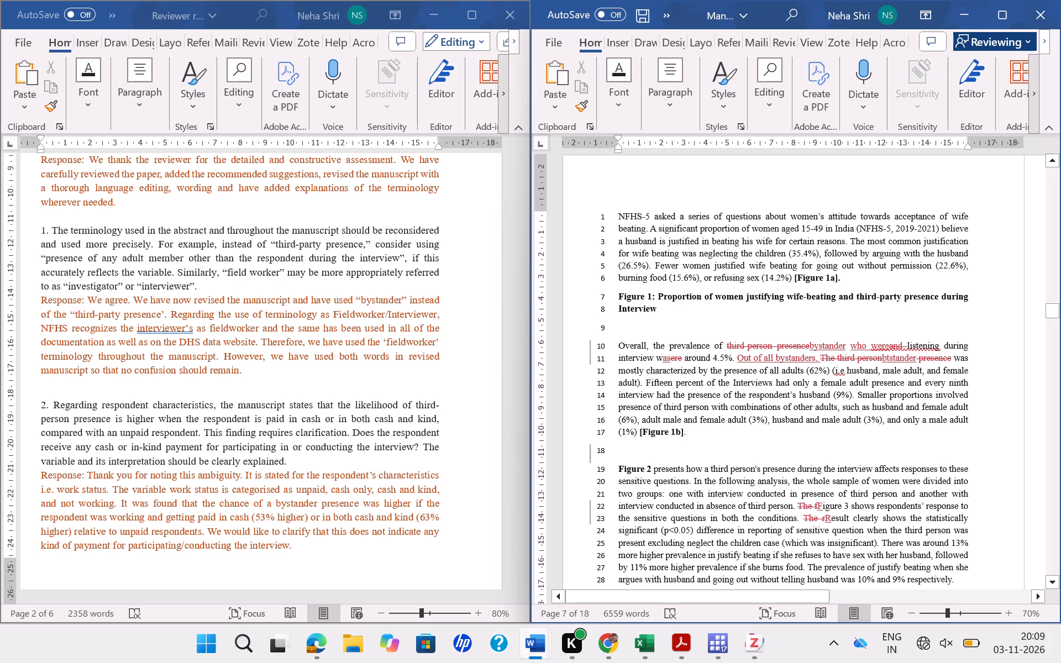
# Remove the misspelled word "btstander" from the sentence beginning "Out of all bystanders".
pyautogui.click(917, 359)
pyautogui.press('BackSpace')
pyautogui.press('BackSpace')
pyautogui.press('BackSpace')
pyautogui.press('BackSpace')
pyautogui.press('BackSpace')
pyautogui.press('BackSpace')
pyautogui.press('BackSpace')
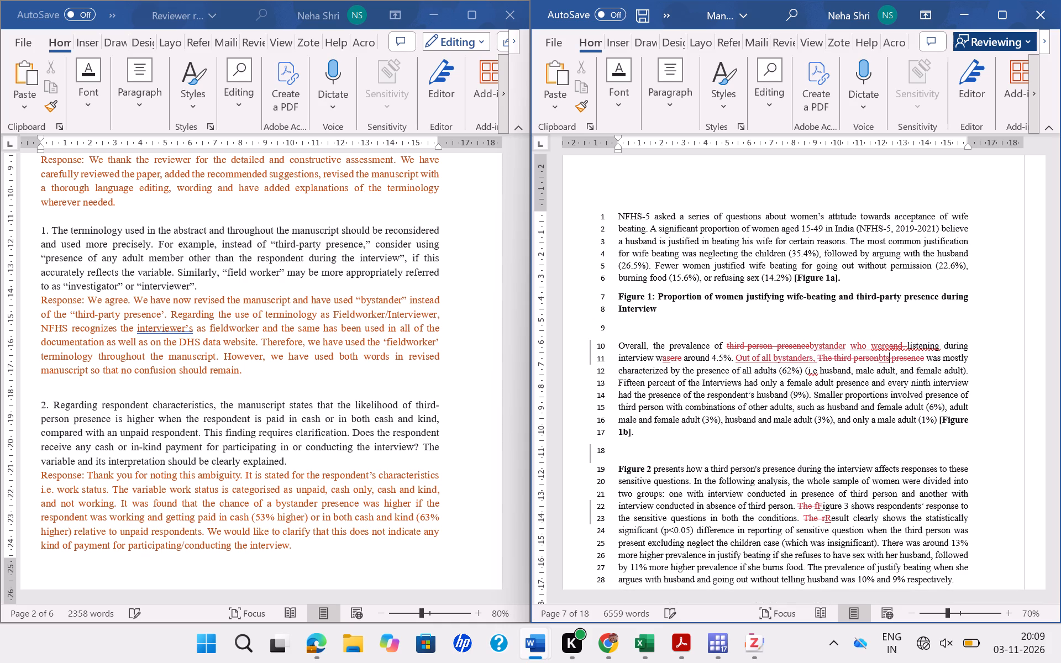
pyautogui.press('BackSpace')
pyautogui.press('BackSpace')
pyautogui.press('BackSpace')
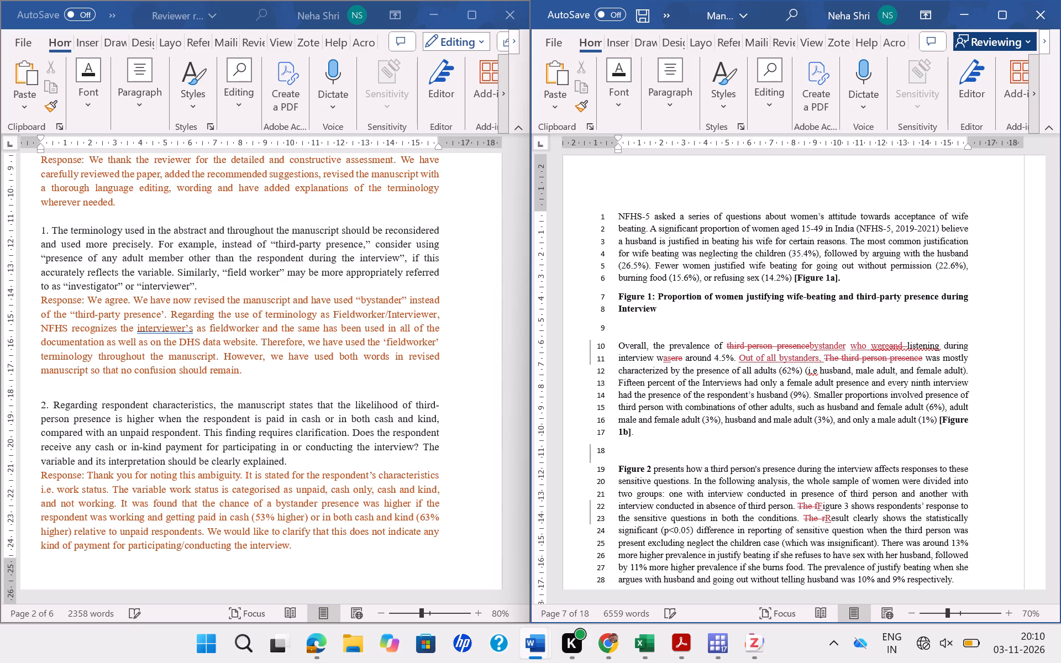
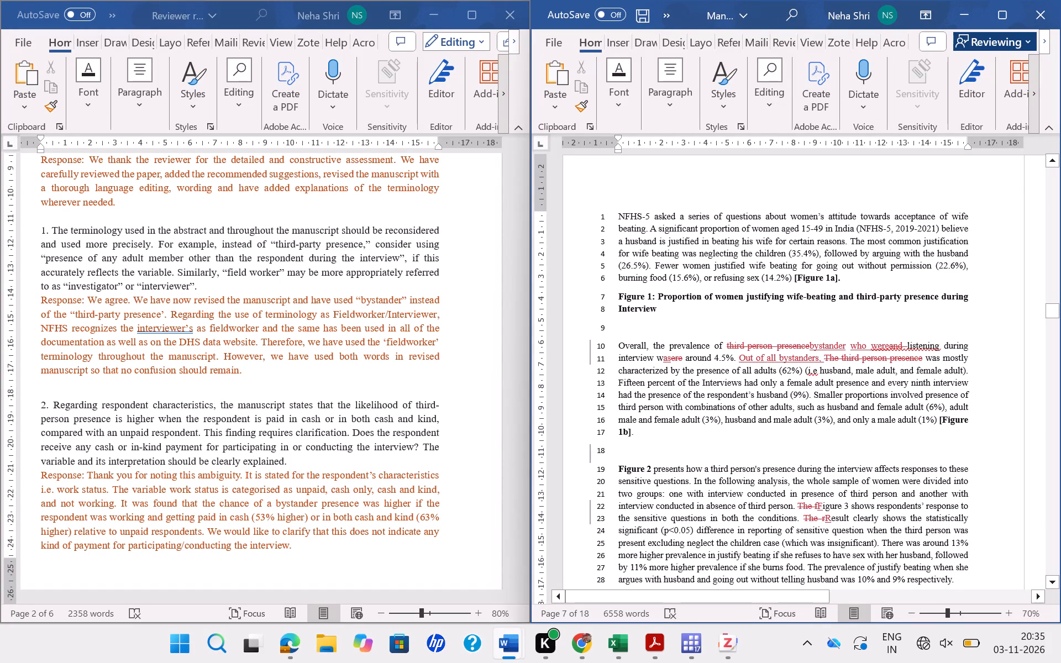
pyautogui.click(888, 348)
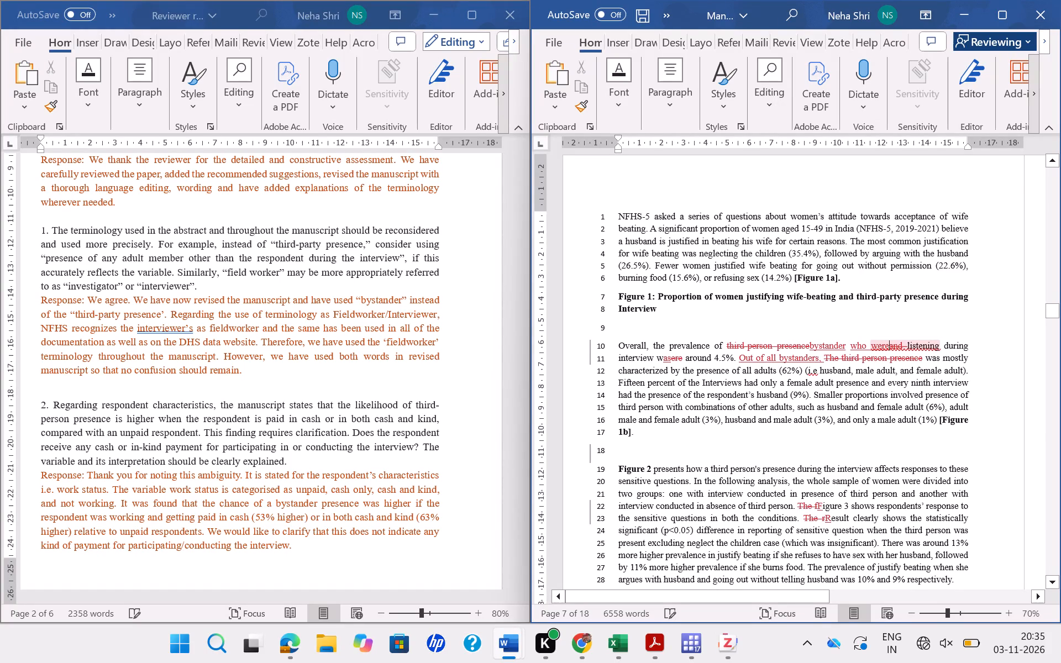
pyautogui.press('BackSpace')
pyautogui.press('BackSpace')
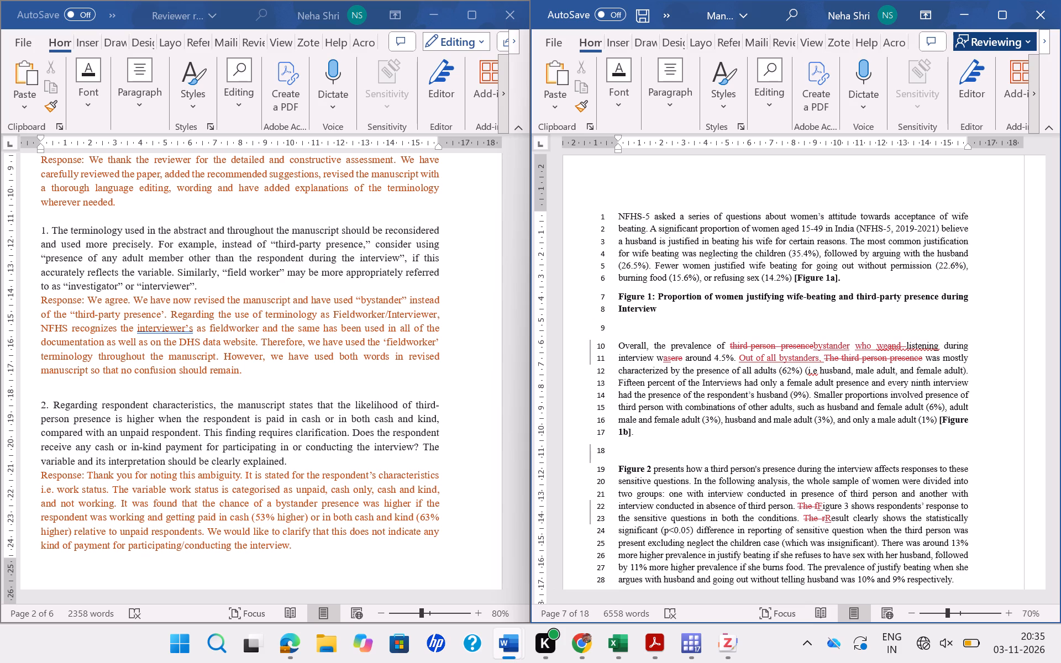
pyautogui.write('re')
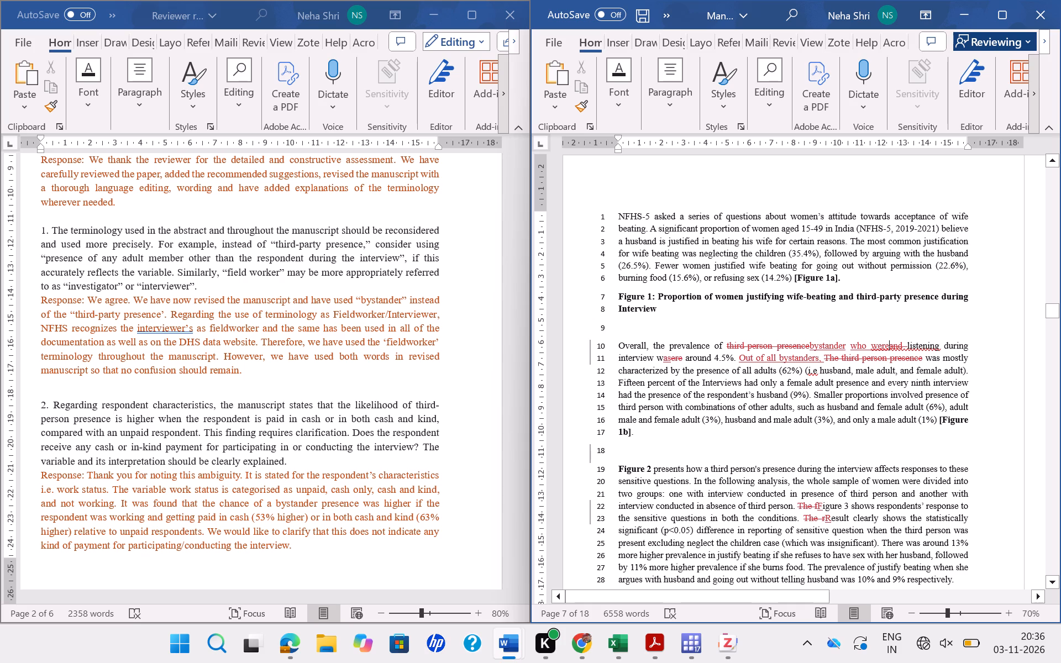
# Delete the phrase "was mostly characterized by the presence of" before "all adults" in the sentence beginning "Out of all bystanders".
pyautogui.moveTo(921, 359); pyautogui.dragTo(968, 358)
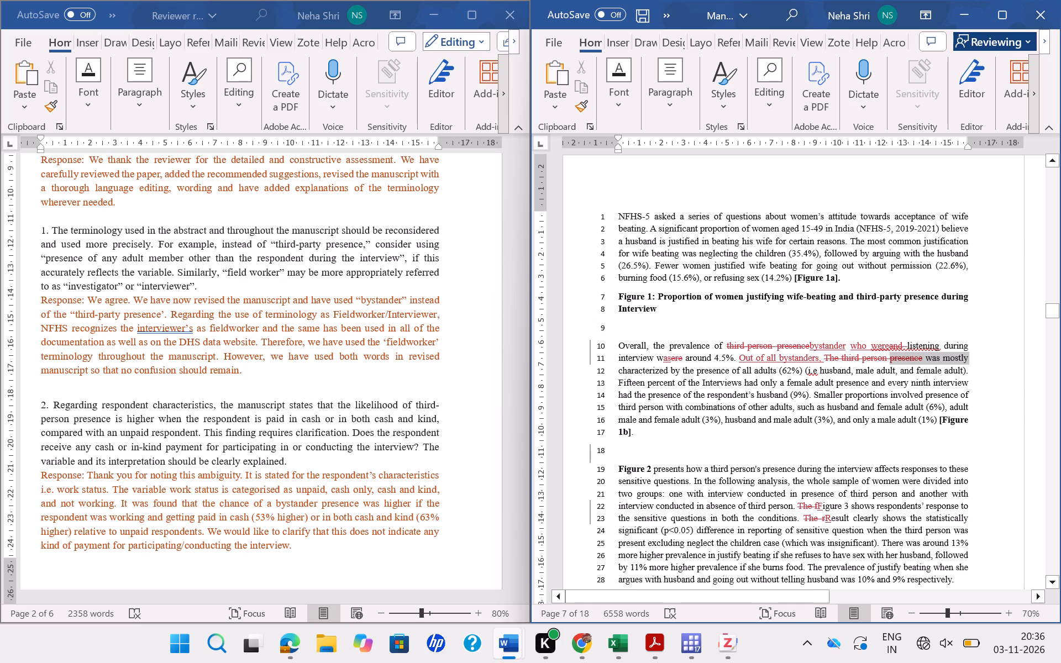
pyautogui.moveTo(968, 358); pyautogui.dragTo(726, 367)
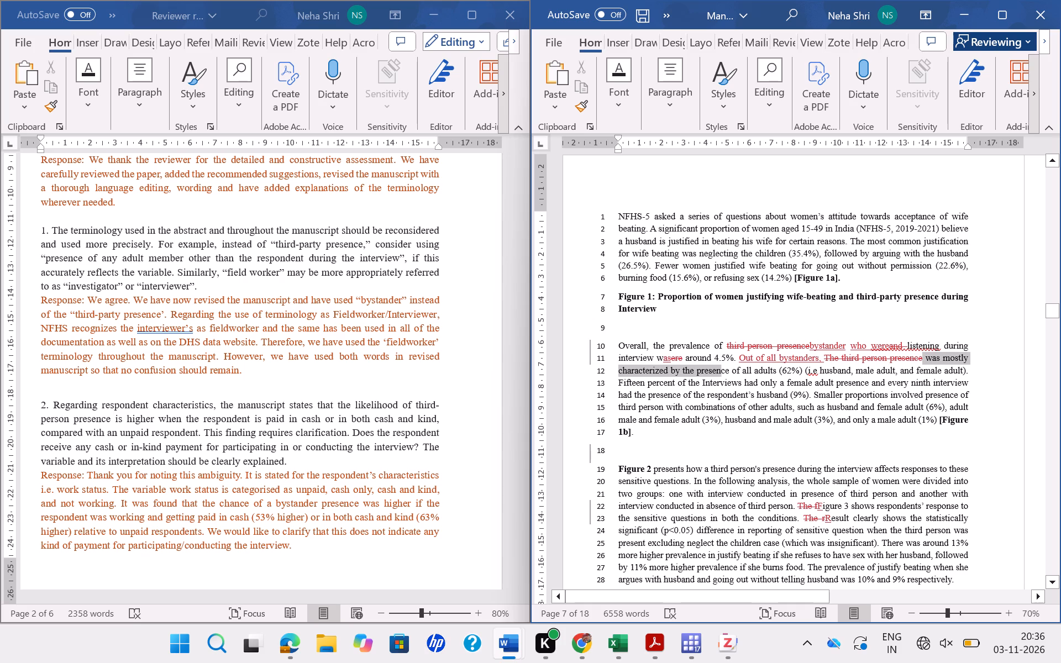
pyautogui.moveTo(726, 367); pyautogui.dragTo(739, 367)
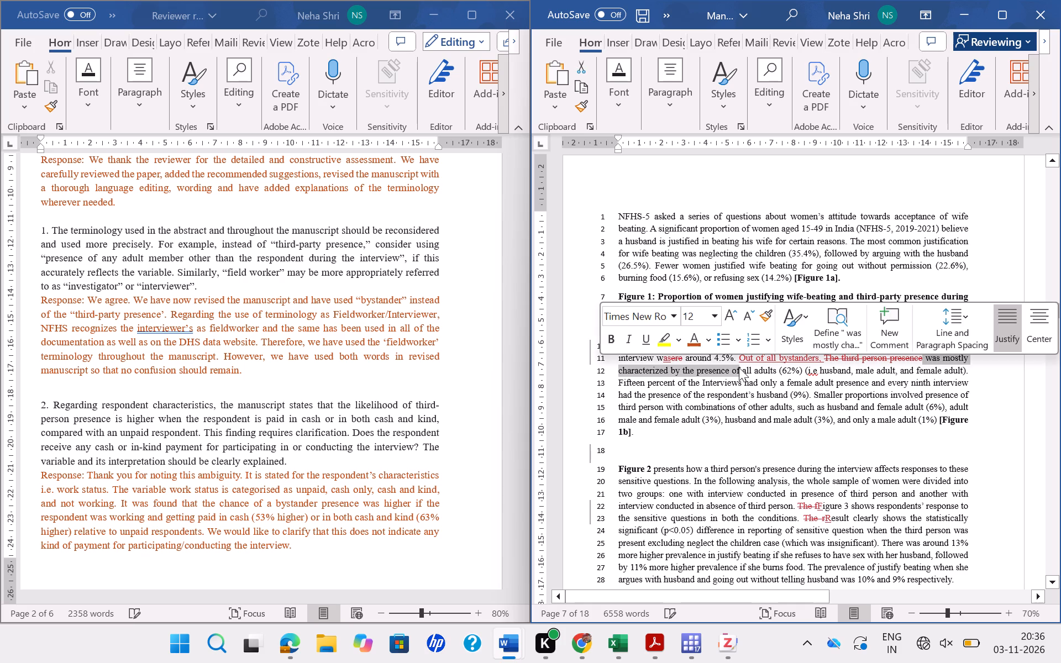
pyautogui.press('Delete')
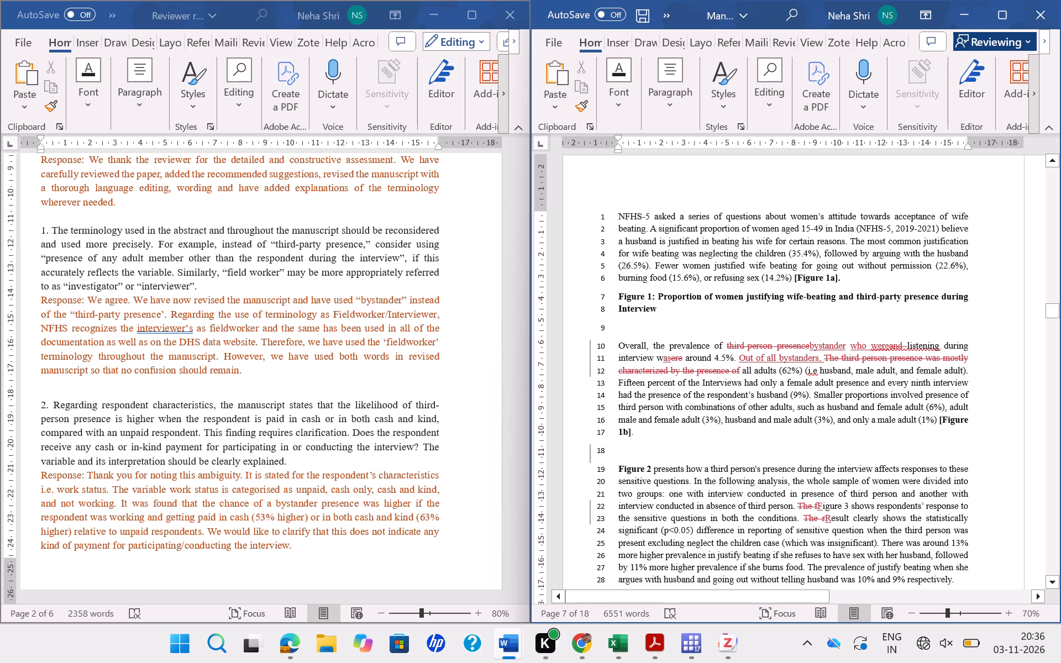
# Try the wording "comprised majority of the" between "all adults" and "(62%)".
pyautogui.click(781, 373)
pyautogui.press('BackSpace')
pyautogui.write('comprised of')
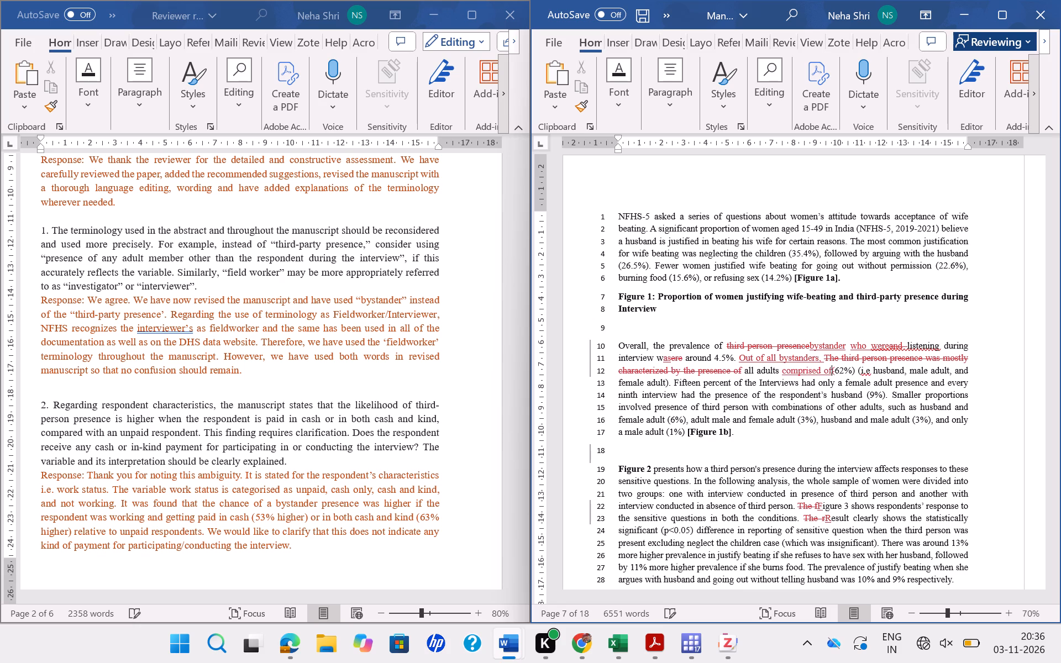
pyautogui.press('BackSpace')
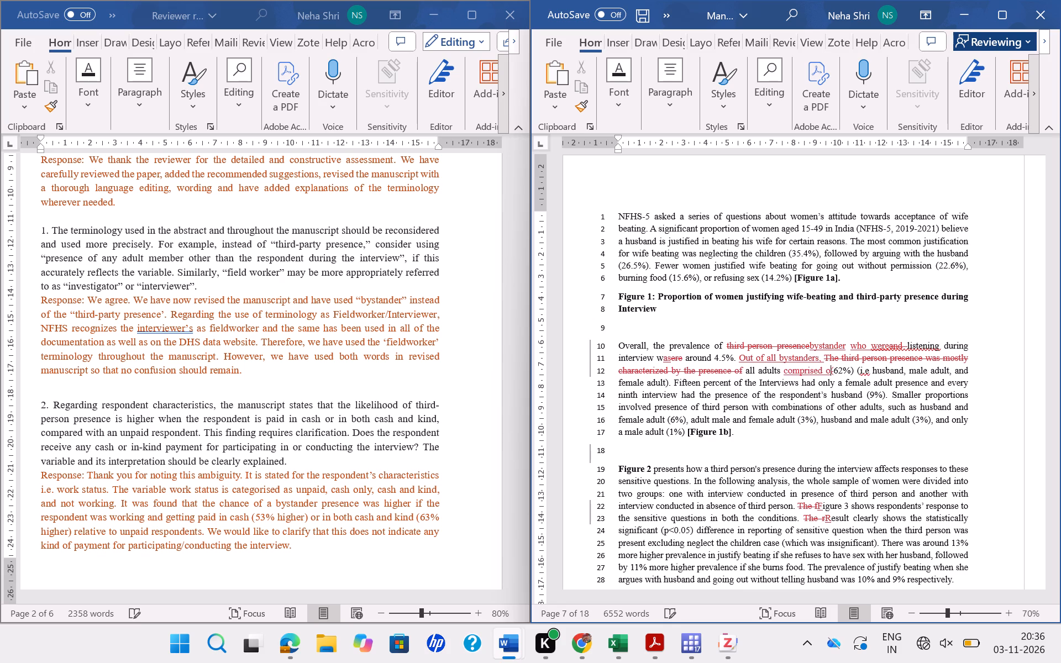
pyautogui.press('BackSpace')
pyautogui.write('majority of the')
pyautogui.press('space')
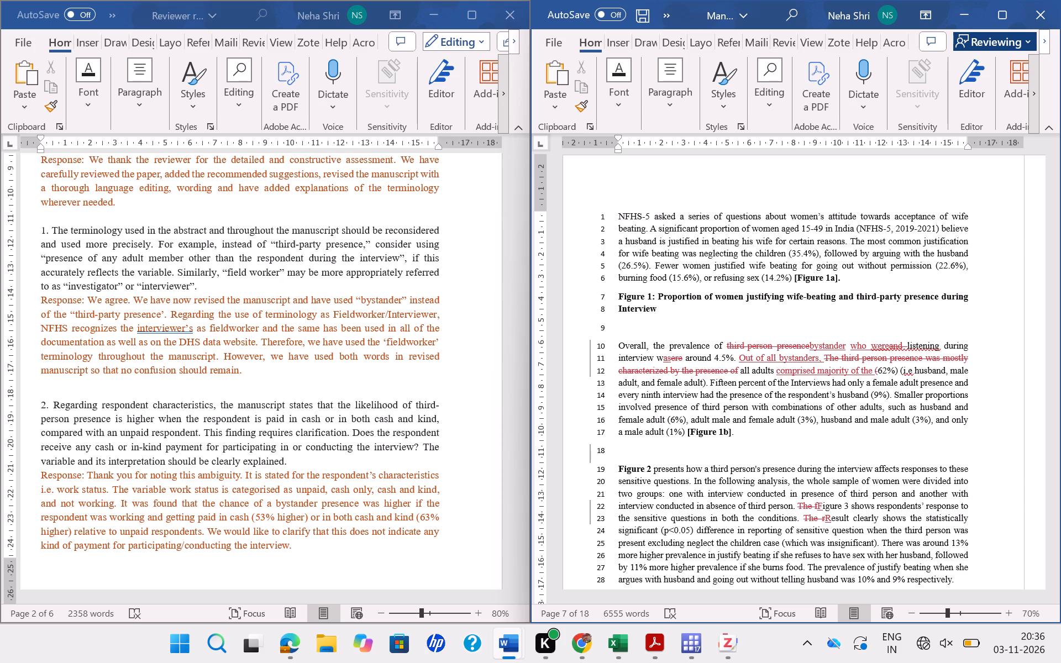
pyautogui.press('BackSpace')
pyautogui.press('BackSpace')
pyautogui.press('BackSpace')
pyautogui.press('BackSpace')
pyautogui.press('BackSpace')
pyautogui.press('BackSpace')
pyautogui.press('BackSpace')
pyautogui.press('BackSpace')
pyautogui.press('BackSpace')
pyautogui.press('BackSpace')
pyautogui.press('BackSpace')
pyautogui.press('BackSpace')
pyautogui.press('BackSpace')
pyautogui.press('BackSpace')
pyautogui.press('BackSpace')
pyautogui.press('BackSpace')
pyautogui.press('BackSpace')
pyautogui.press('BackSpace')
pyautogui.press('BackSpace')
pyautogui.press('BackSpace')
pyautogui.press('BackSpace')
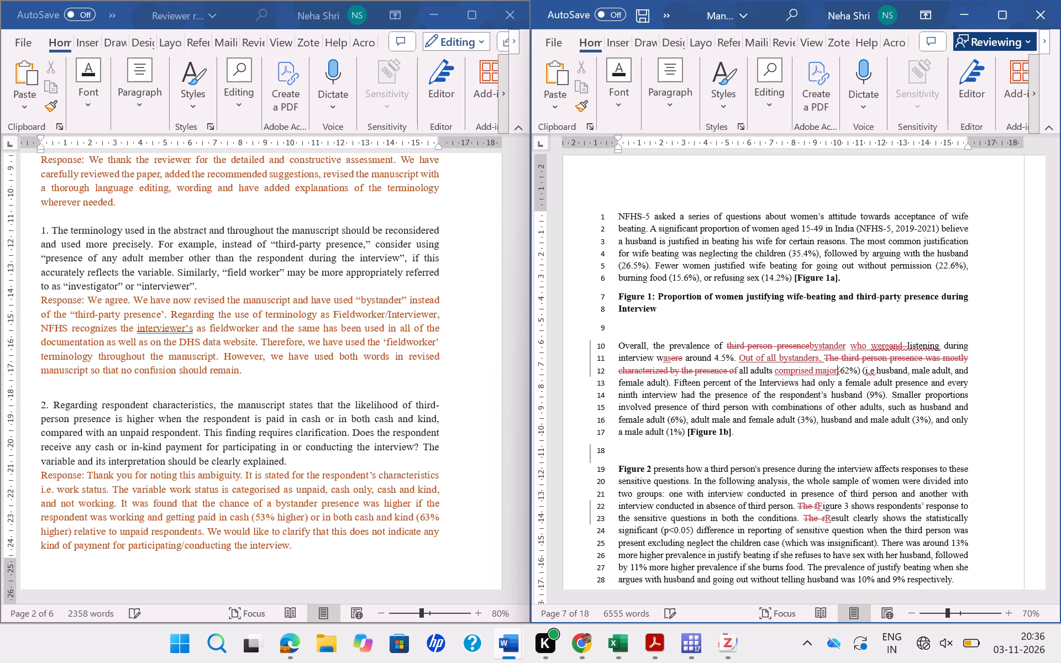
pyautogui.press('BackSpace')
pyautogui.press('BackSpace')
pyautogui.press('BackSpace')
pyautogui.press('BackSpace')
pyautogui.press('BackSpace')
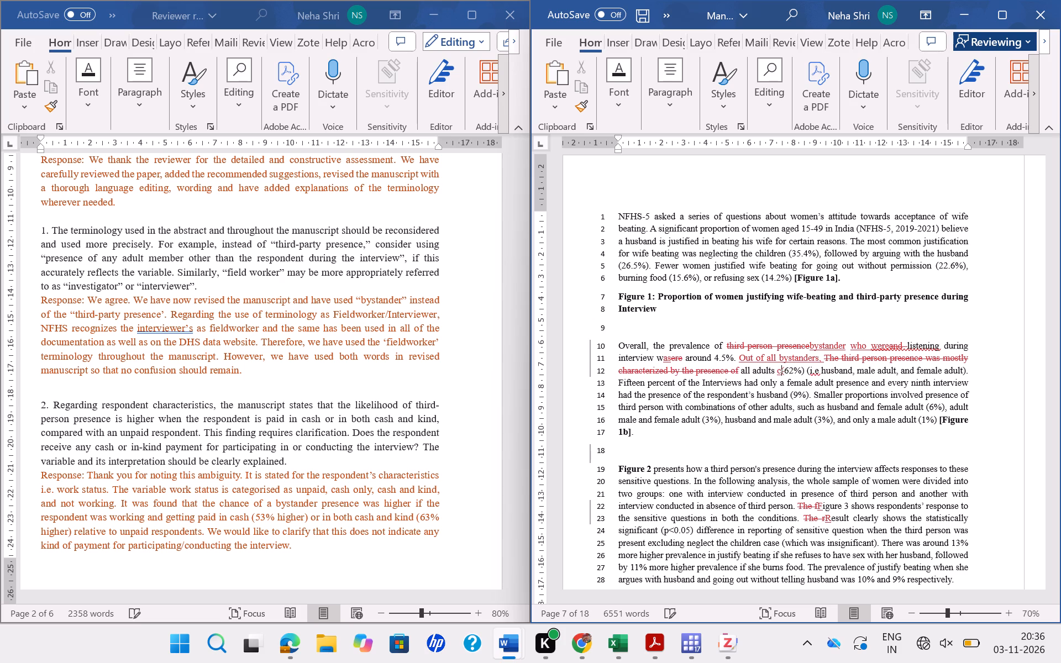
# Insert "had the maximum proportion" between "all adults" and "(62%)" in the sentence beginning "Out of all bystanders".
pyautogui.write('has')
pyautogui.press('BackSpace')
pyautogui.write('d he')
pyautogui.press('space')
pyautogui.press('BackSpace')
pyautogui.press('BackSpace')
pyautogui.press('BackSpace')
pyautogui.write('the mi')
pyautogui.press('BackSpace')
pyautogui.press('a')
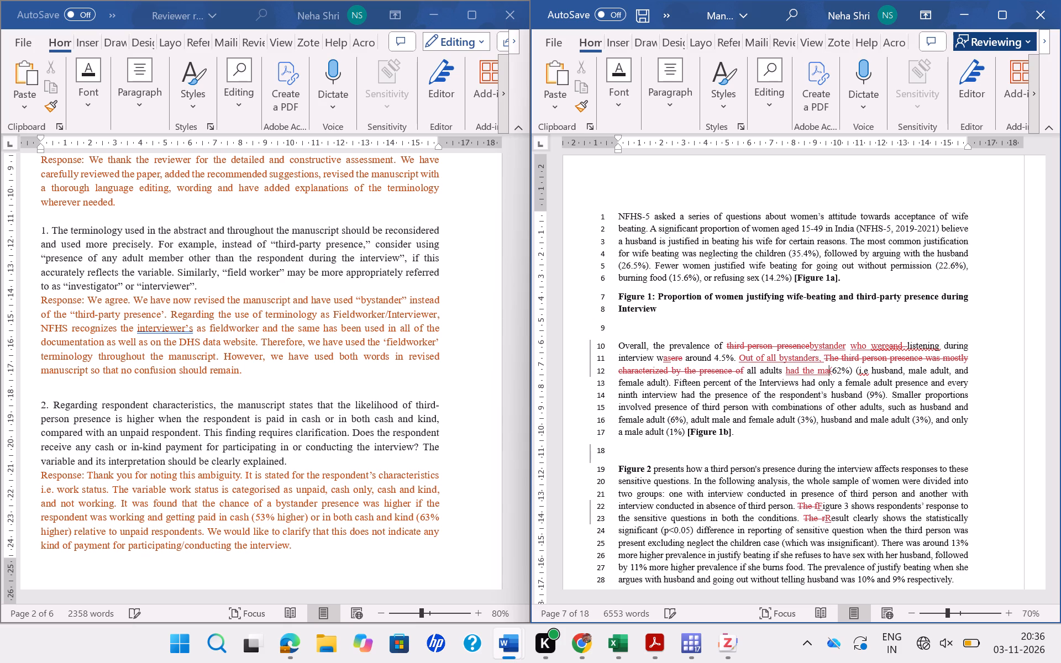
pyautogui.write('ximum p')
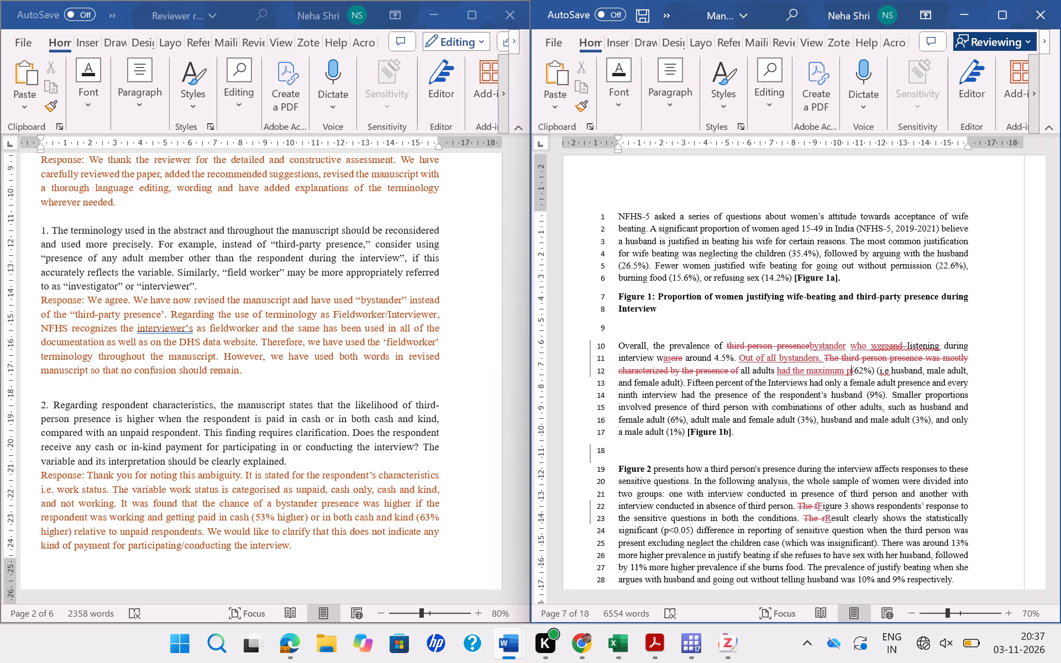
pyautogui.write('roportion')
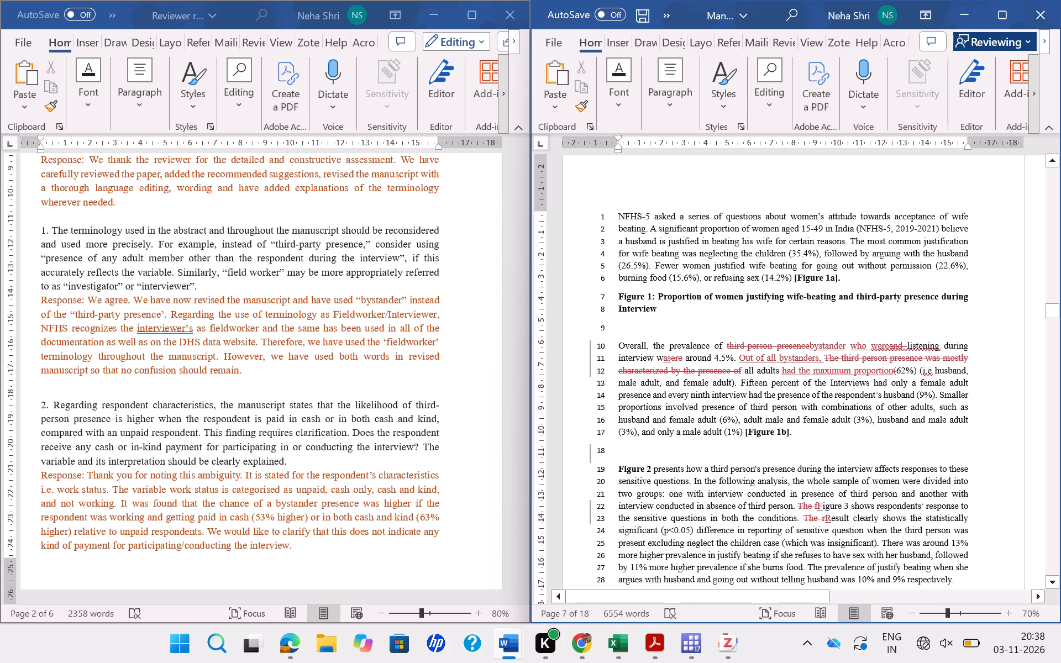
# Replace "adult presence" with "bystander" after "Fifteen percent of the Interviews had only a female".
pyautogui.moveTo(950, 385); pyautogui.dragTo(650, 394)
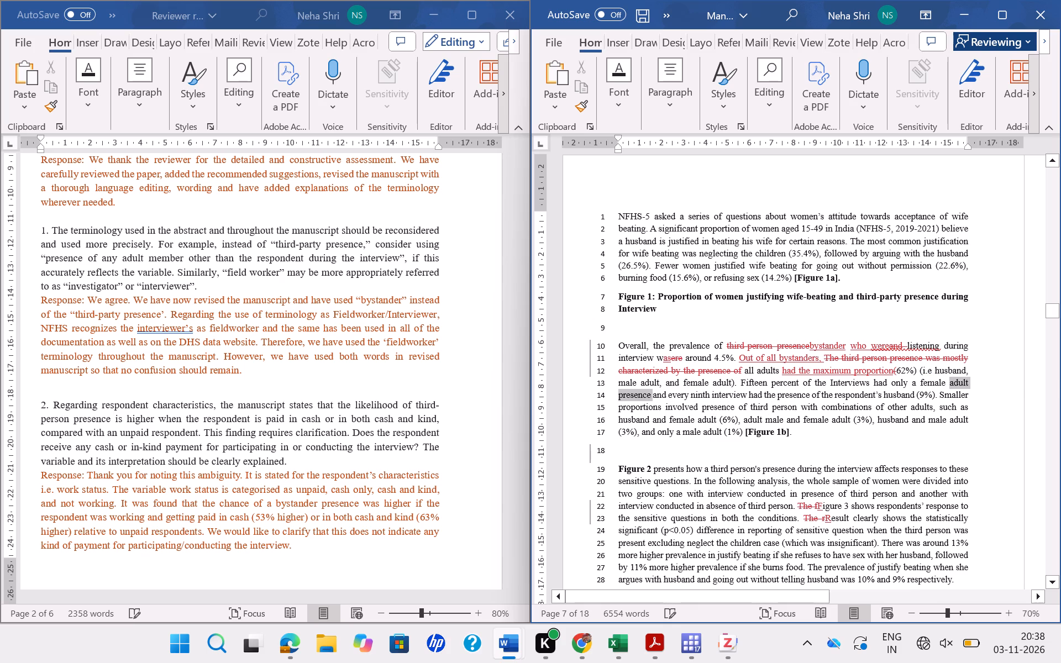
pyautogui.write('bysta')
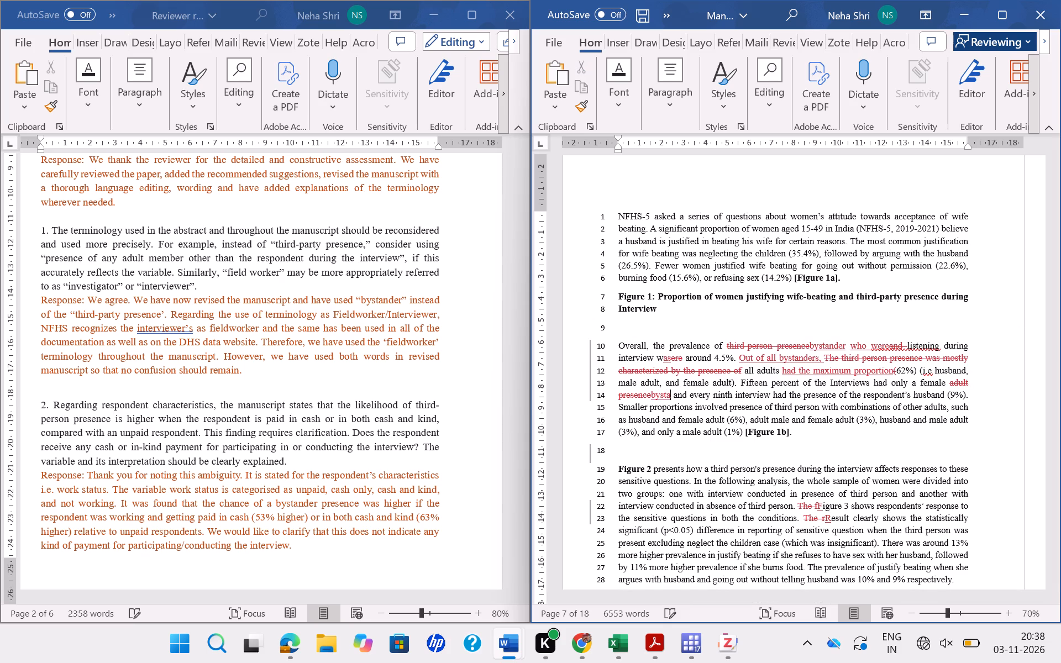
pyautogui.write('nder')
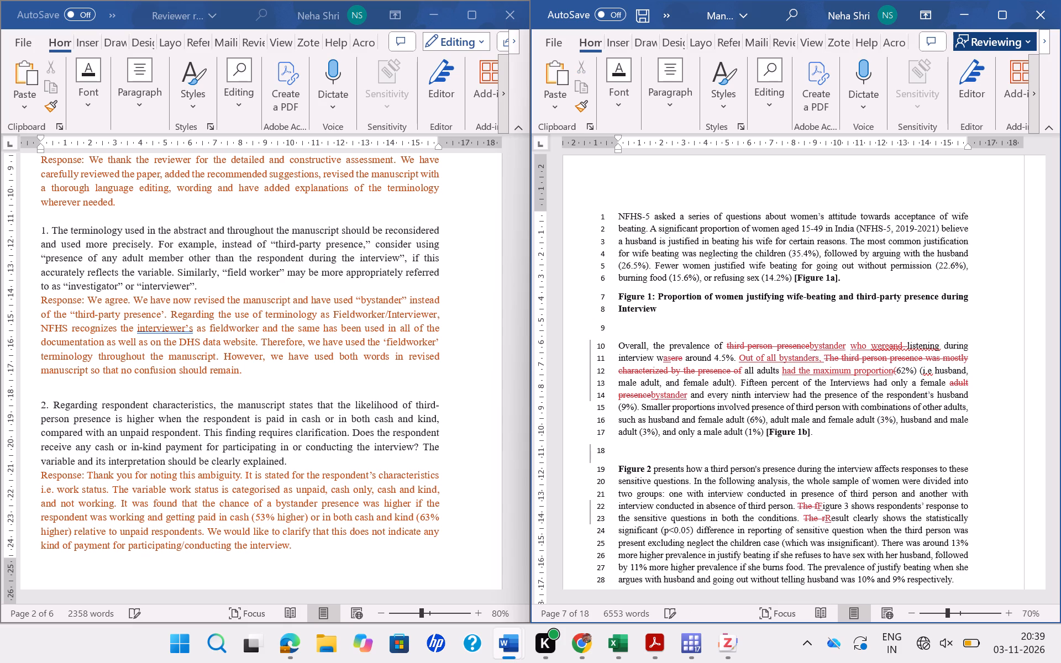
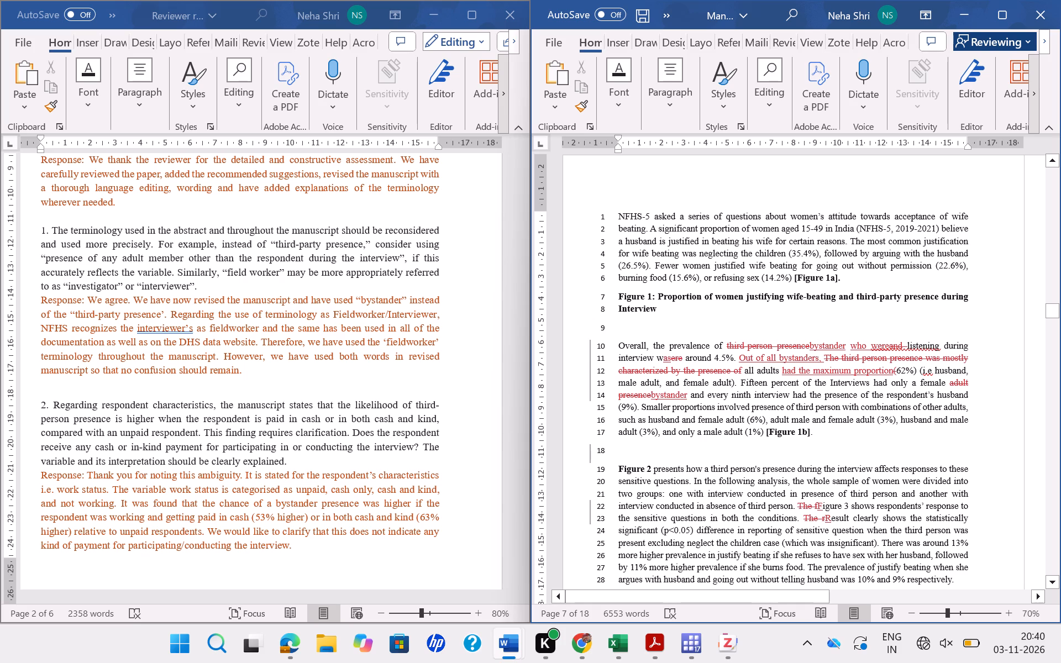
# Delete "the presence of" before "the respondent's husband" in the clause beginning "and every ninth interview had".
pyautogui.moveTo(808, 392); pyautogui.dragTo(843, 394)
pyautogui.moveTo(843, 394); pyautogui.dragTo(874, 392)
pyautogui.moveTo(874, 392); pyautogui.dragTo(868, 391)
pyautogui.press('Delete')
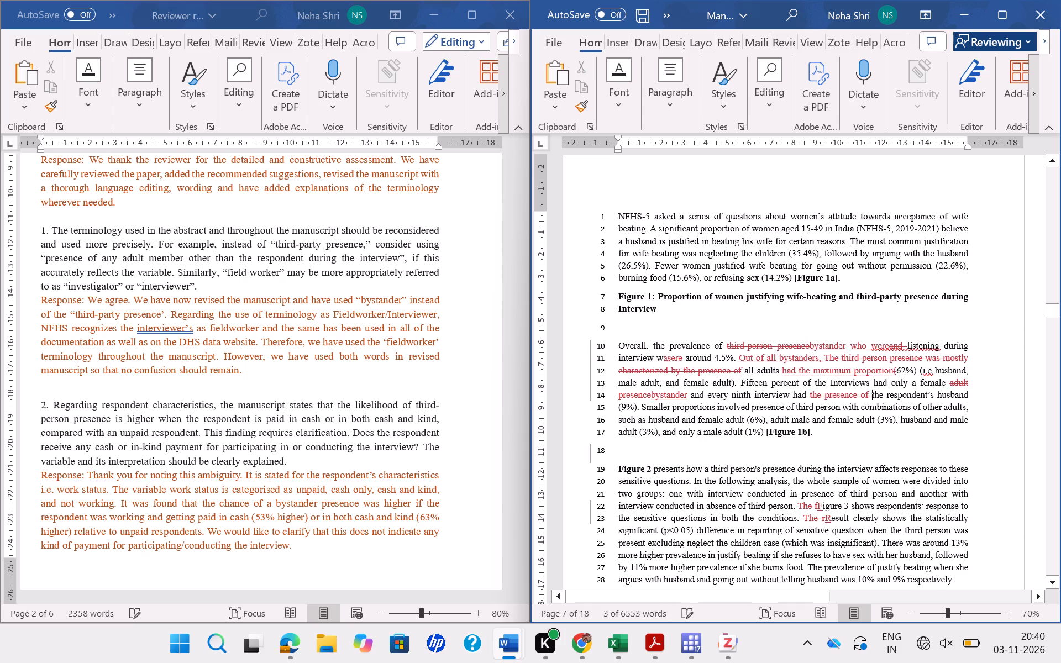
# Insert "as a bystander" between "the respondent's husband" and "(9%)".
pyautogui.click(617, 407)
pyautogui.write('as a bystander')
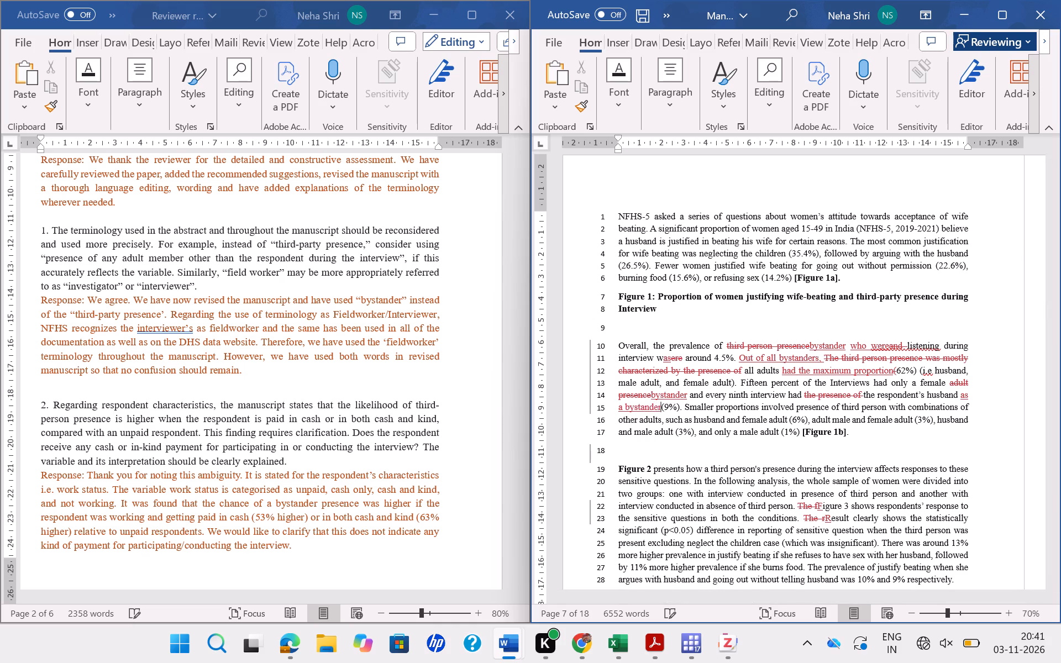
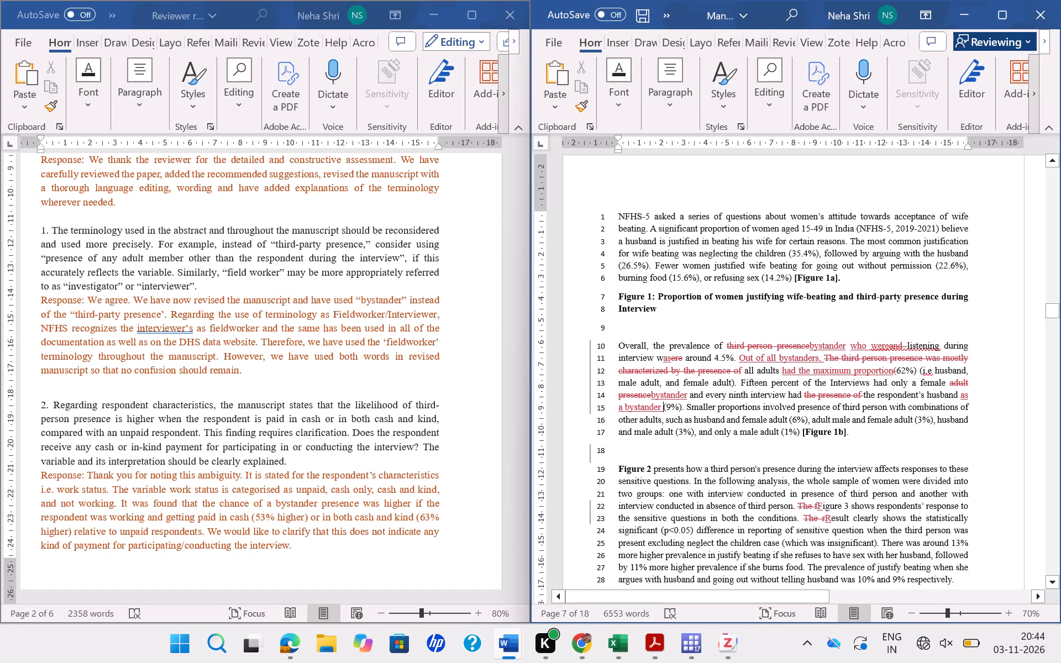
# Replace "presence of third person" with "bystanders" in the sentence beginning "Smaller proportions involved" in the paragraph citing Figure 1b.
pyautogui.scroll(-2, 880, 422)
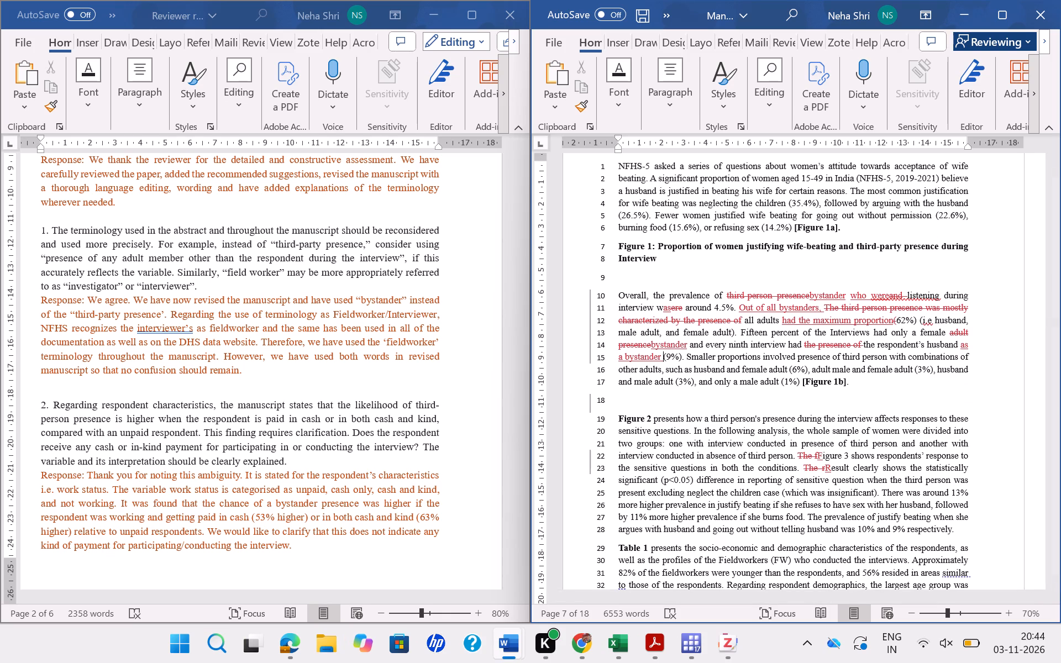
pyautogui.scroll(-1, 827, 469)
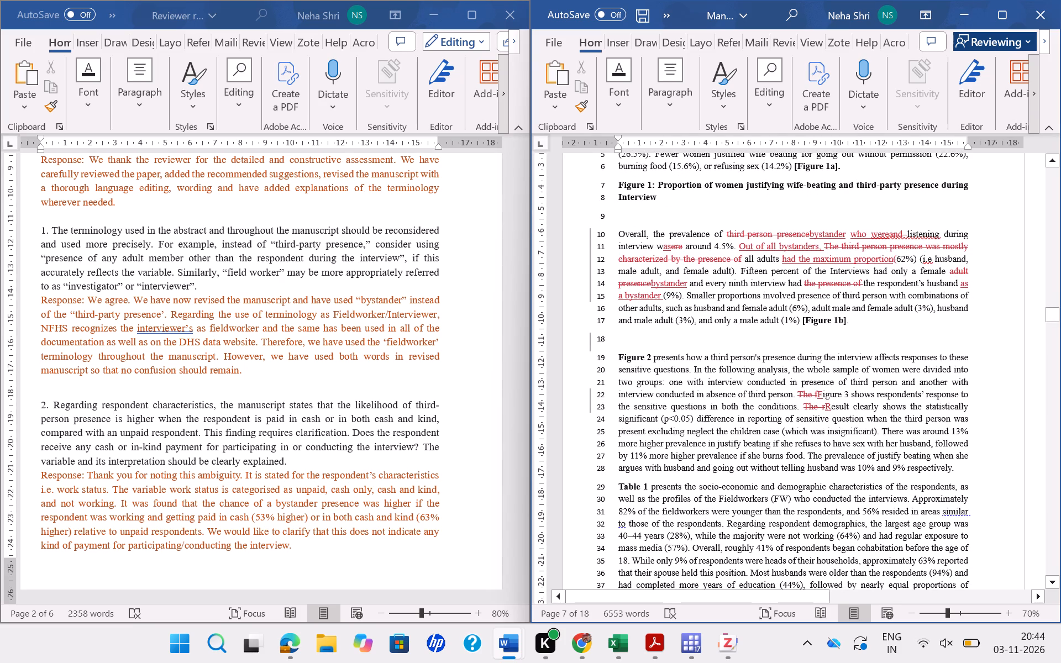
pyautogui.moveTo(799, 296); pyautogui.dragTo(867, 292)
pyautogui.write('bystanders')
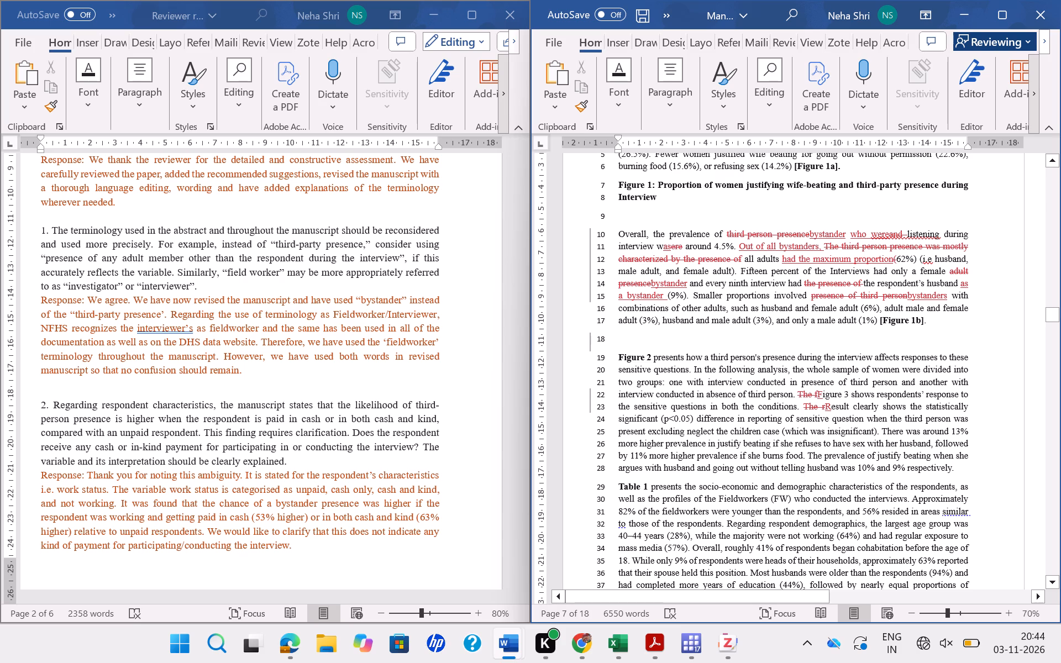
# Save the revised manuscript.
pyautogui.scroll(-1, 743, 375)
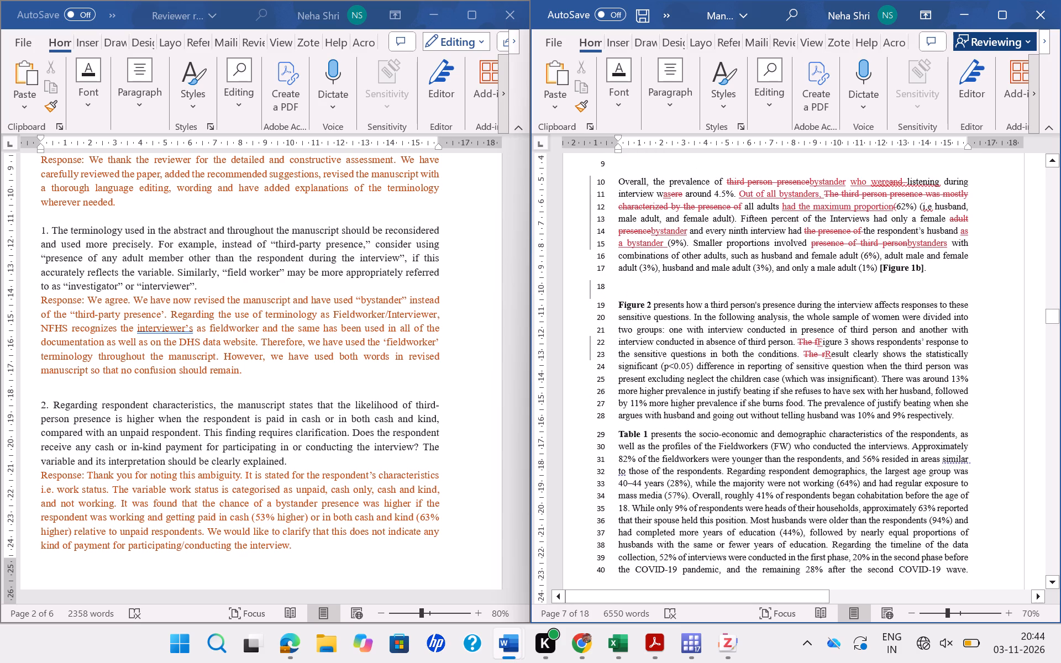
pyautogui.scroll(-1, 743, 375)
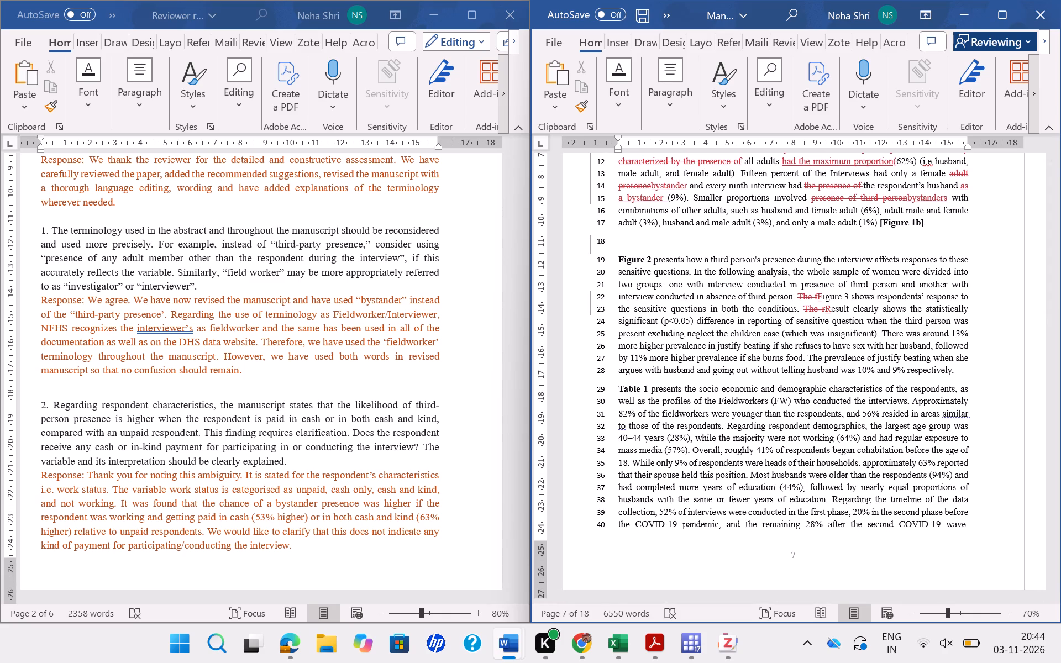
pyautogui.hotkey('ctrl', 's')
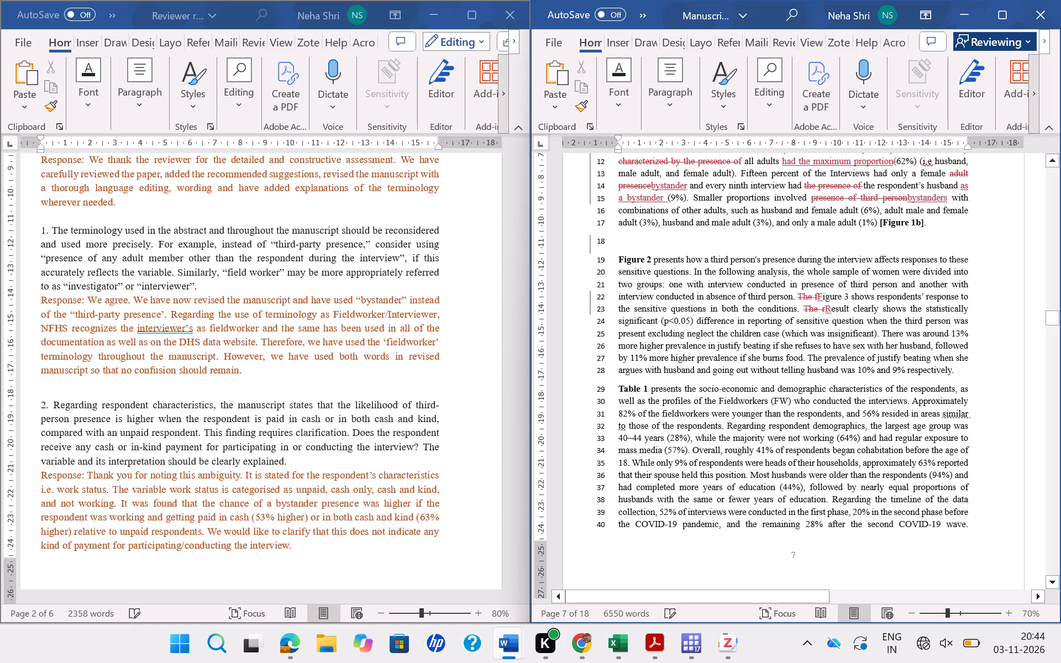
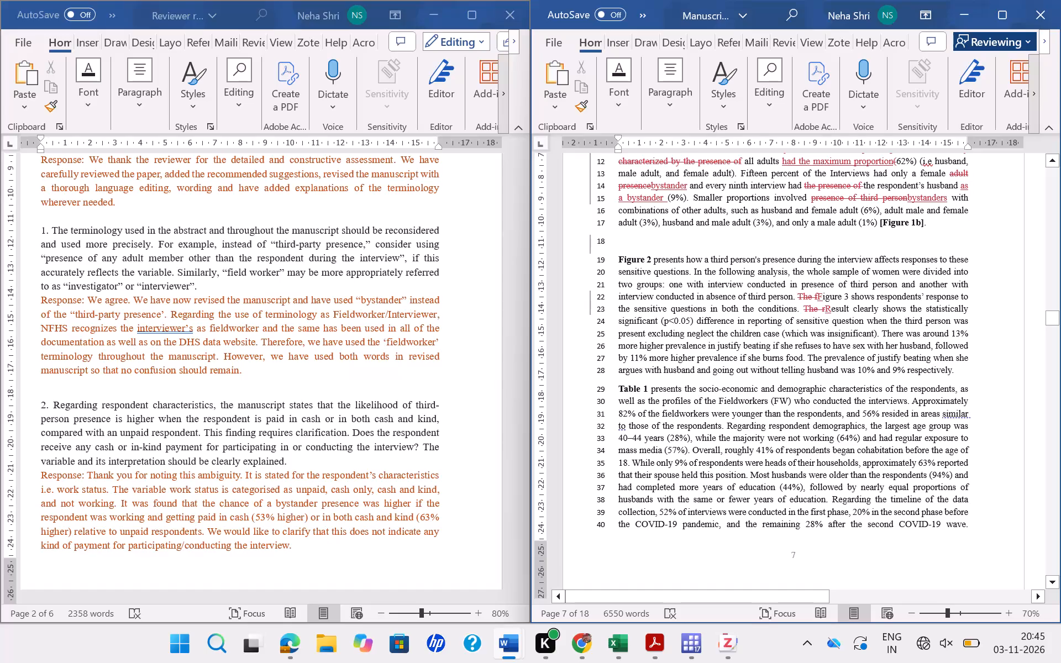
# In the Figure 2 paragraph's opening sentence, replace "third person's presence" with "bystander" and delete "during the interview".
pyautogui.moveTo(712, 259); pyautogui.dragTo(745, 257)
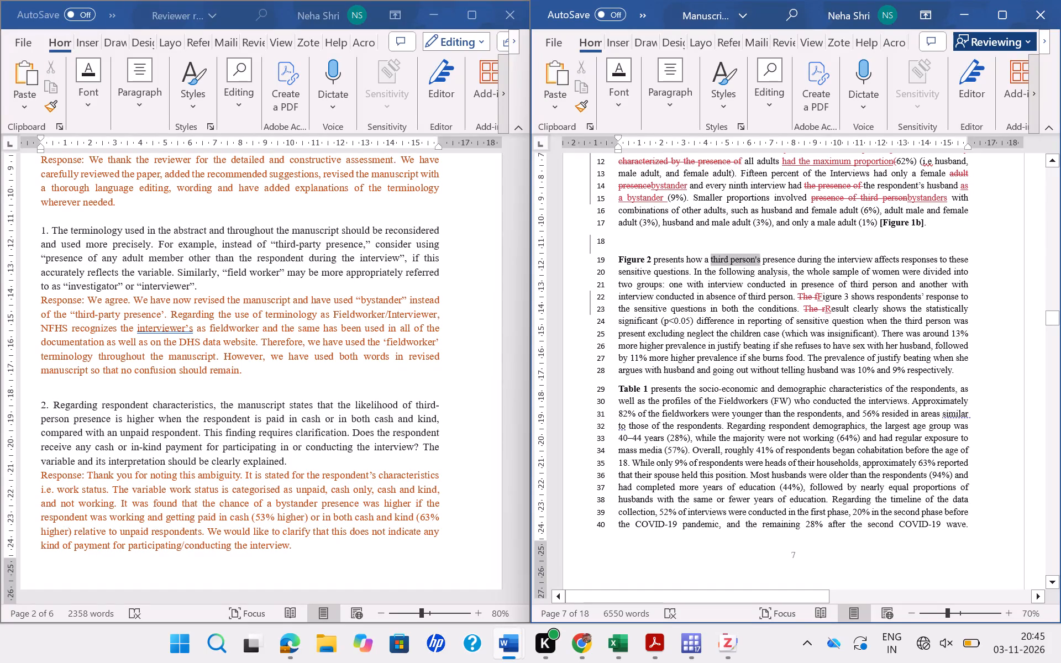
pyautogui.moveTo(745, 257); pyautogui.dragTo(774, 257)
pyautogui.write('bystander')
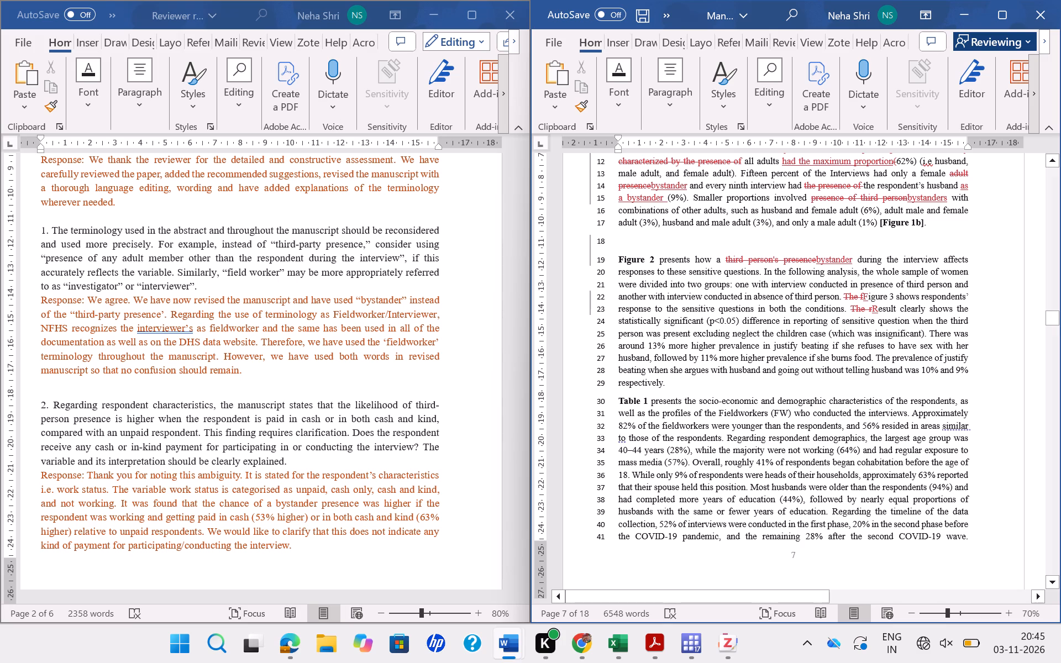
pyautogui.moveTo(858, 257); pyautogui.dragTo(925, 255)
pyautogui.press('Delete')
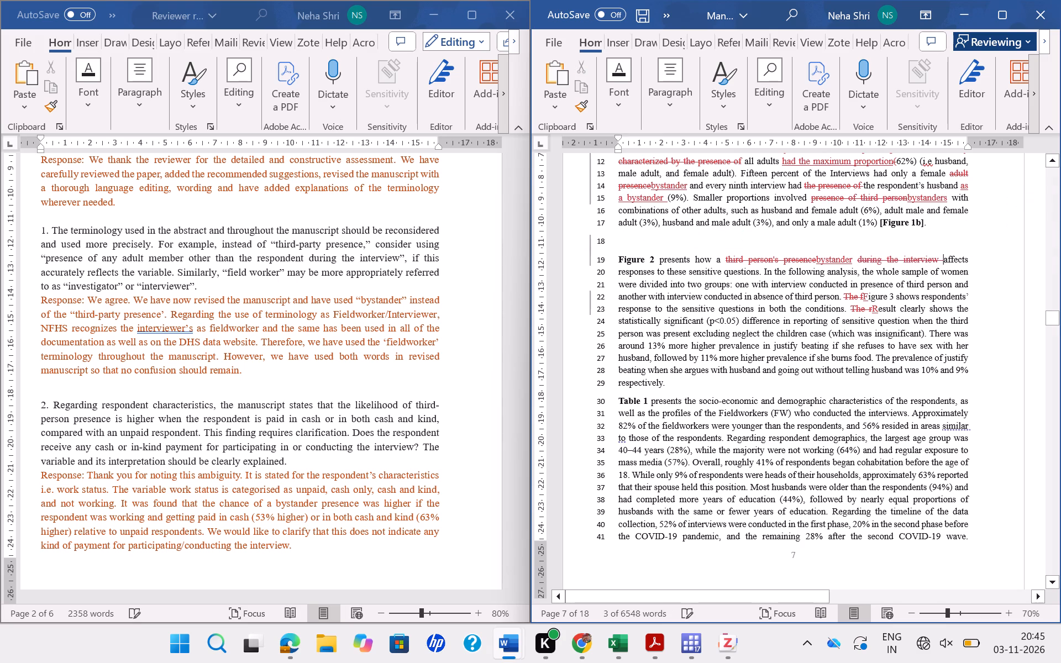